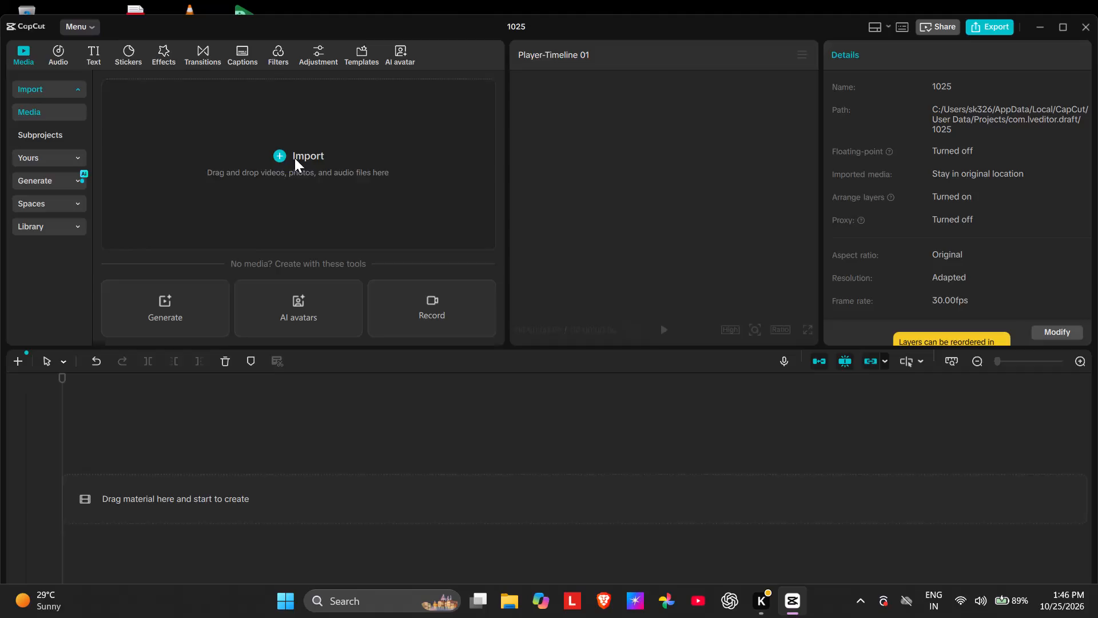
Import the downloaded video The Untold Story of Higgsfield into the project's media.
click(302, 173)
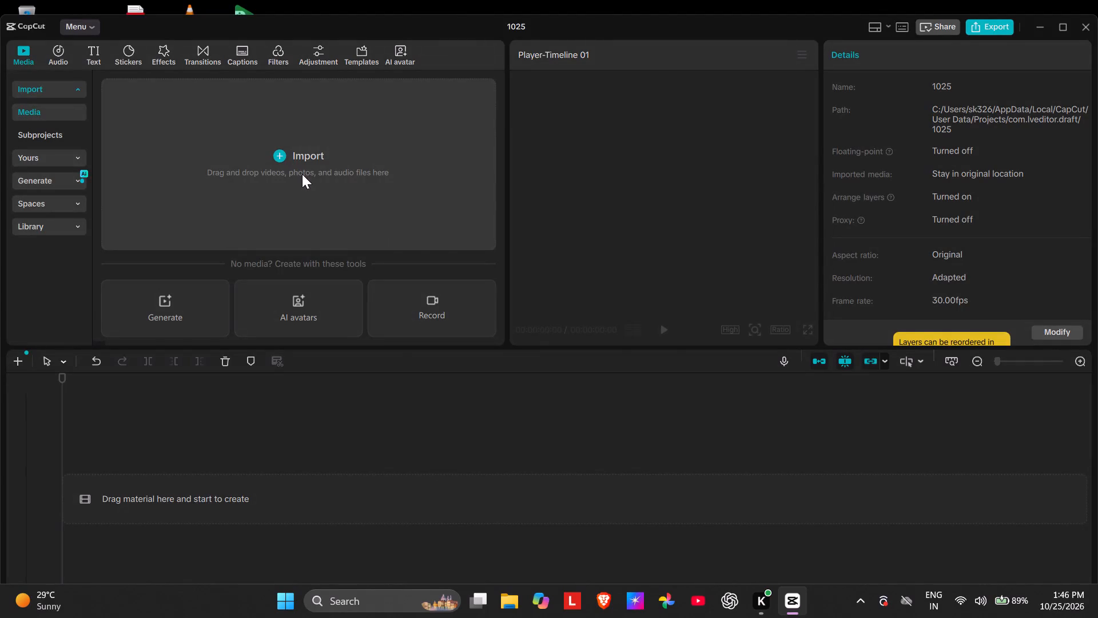
click(262, 165)
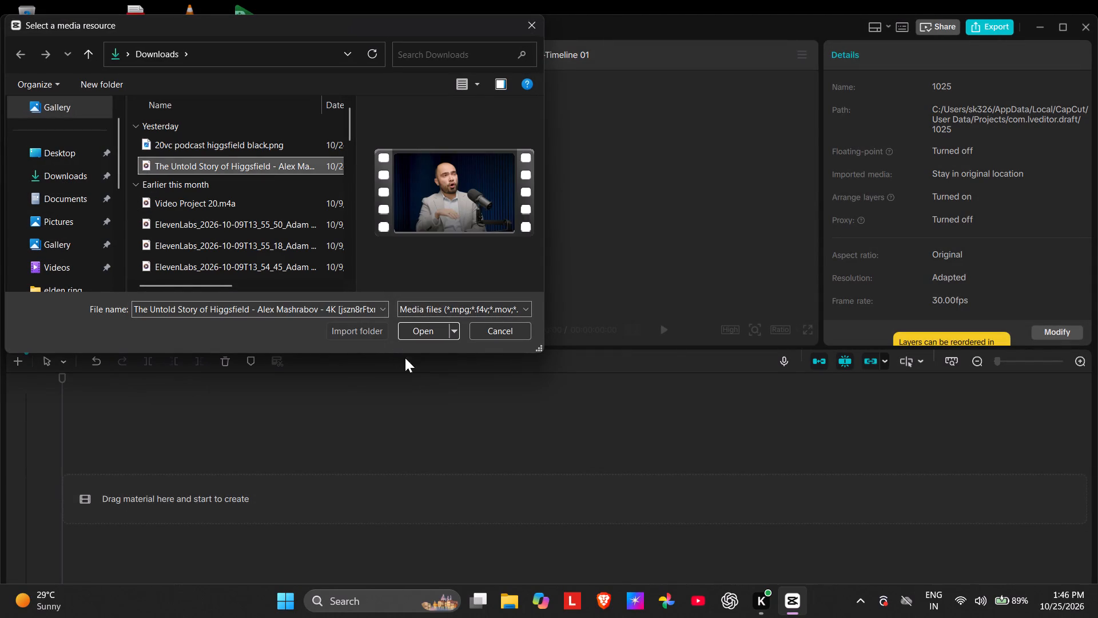
click(426, 336)
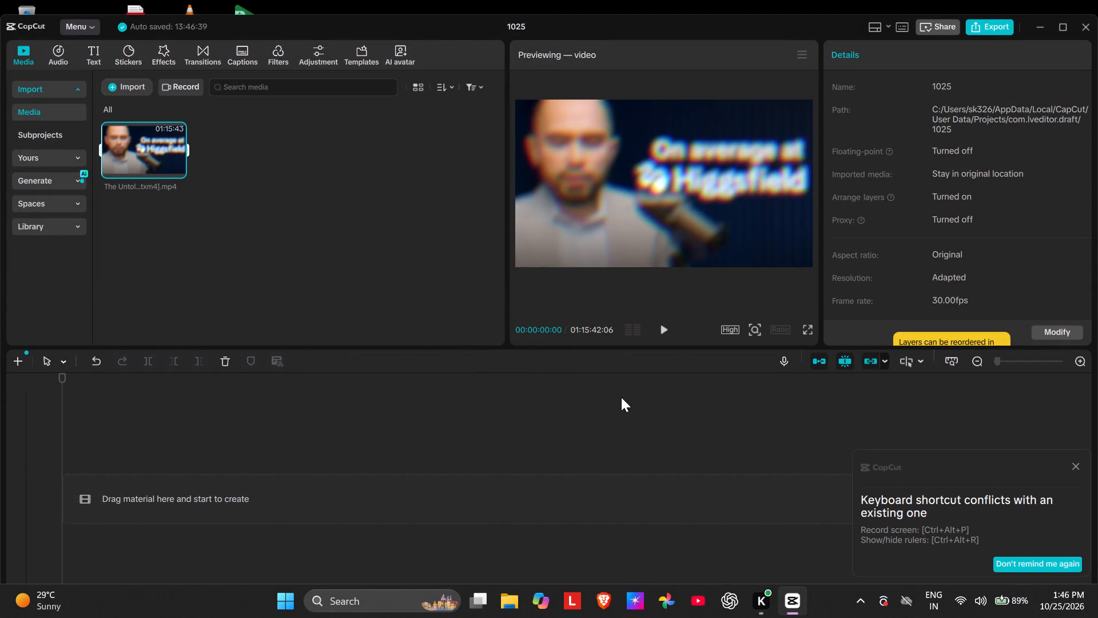
Preview the imported Higgsfield video briefly and place it at the start of the main timeline track.
click(671, 330)
click(671, 330)
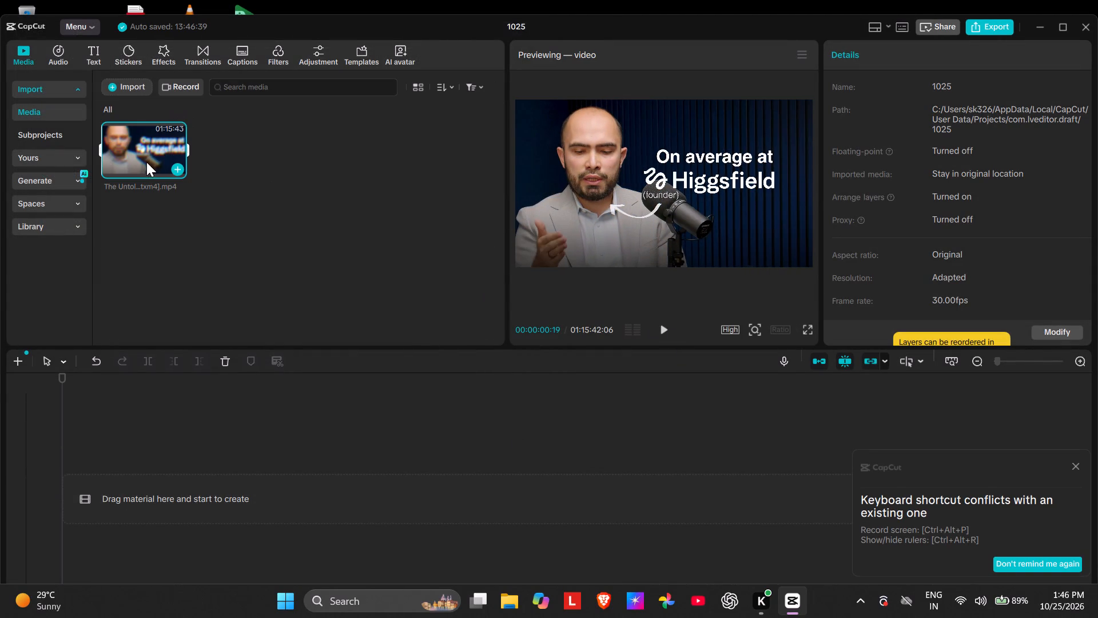
drag(146, 153, 96, 491)
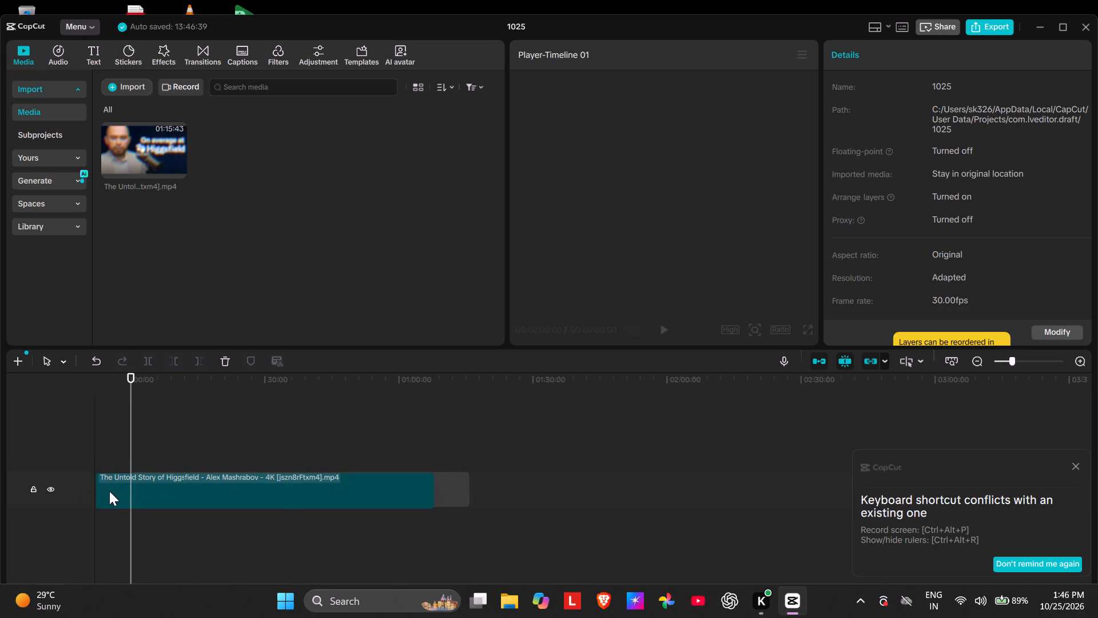
click(206, 445)
click(192, 497)
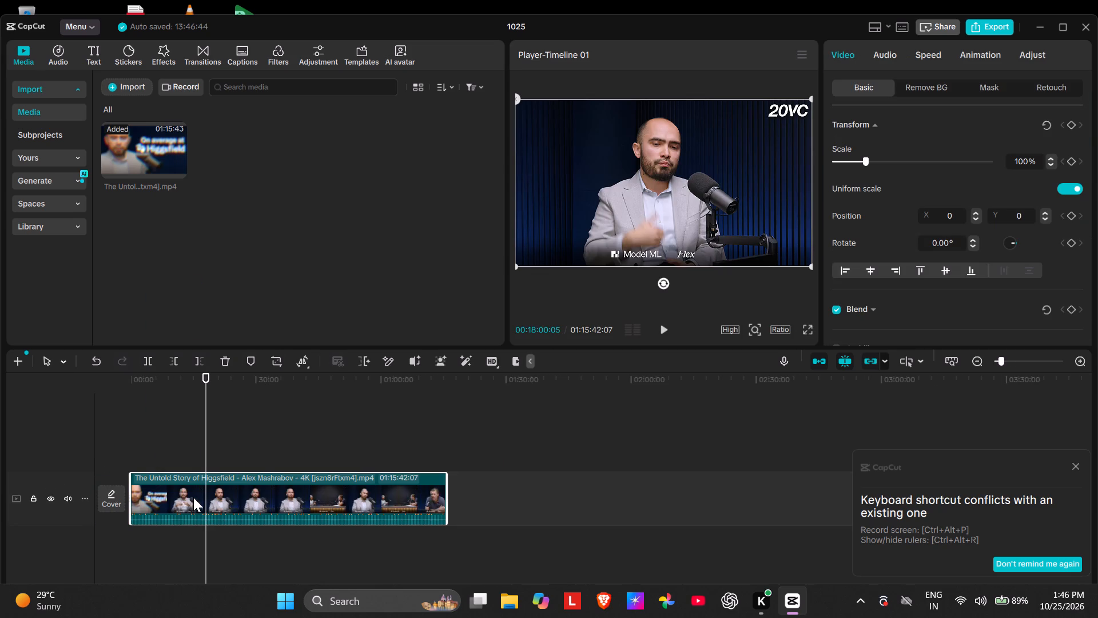
drag(177, 498, 145, 498)
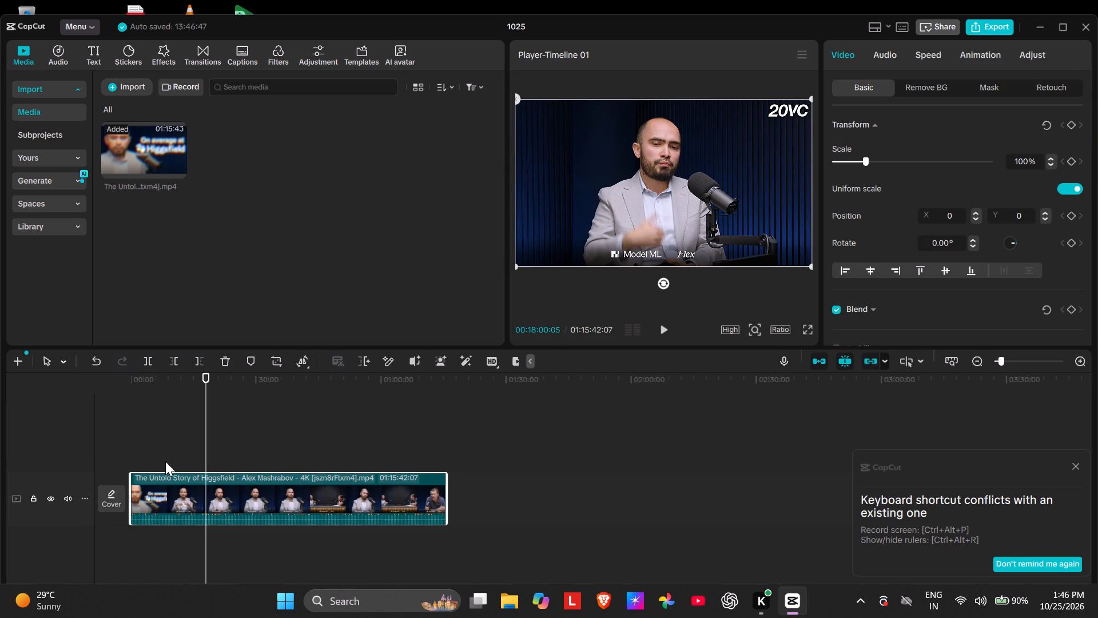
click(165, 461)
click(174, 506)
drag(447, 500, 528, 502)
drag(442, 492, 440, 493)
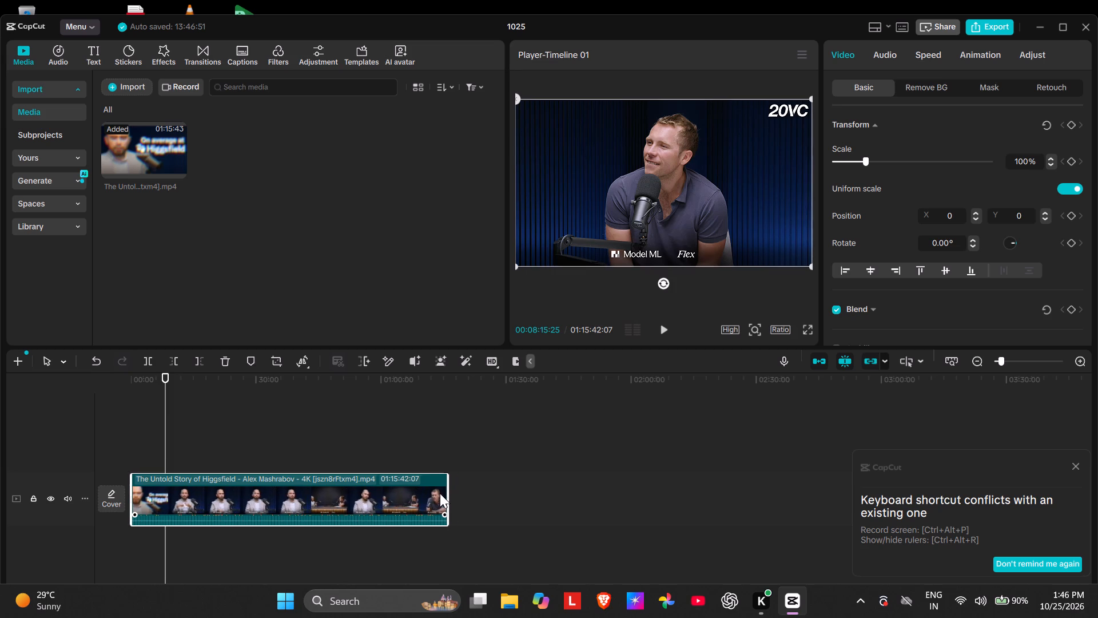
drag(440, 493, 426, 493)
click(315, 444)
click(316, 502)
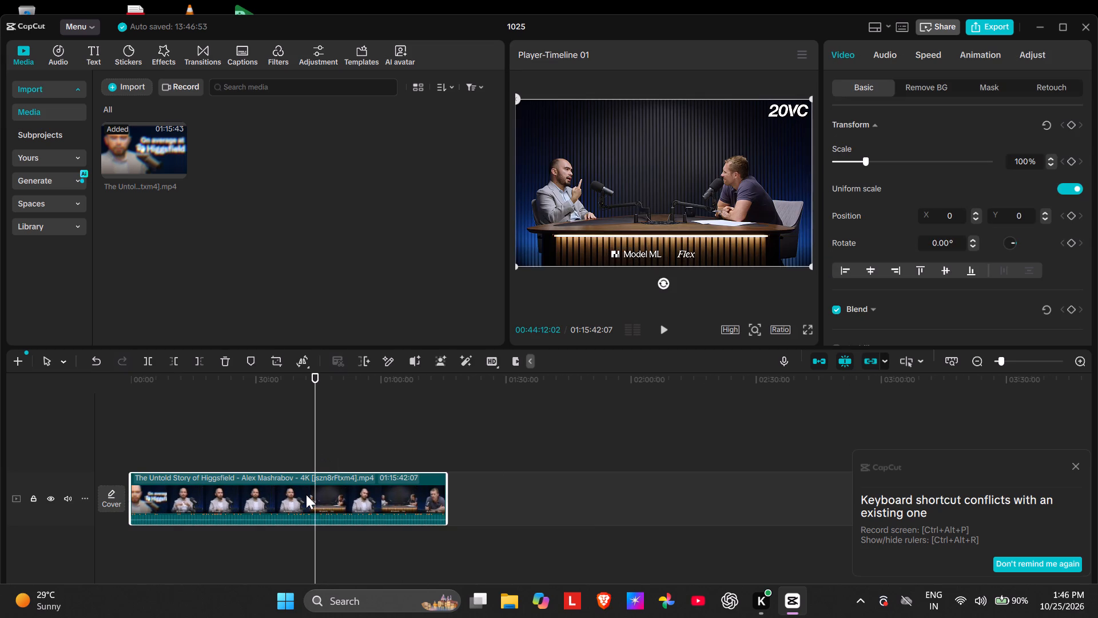
Play a short part of the clip near its beginning on the timeline.
ctrl+scroll(306, 494, up, 6)
click(130, 435)
scroll(122, 462, right, 3)
click(136, 453)
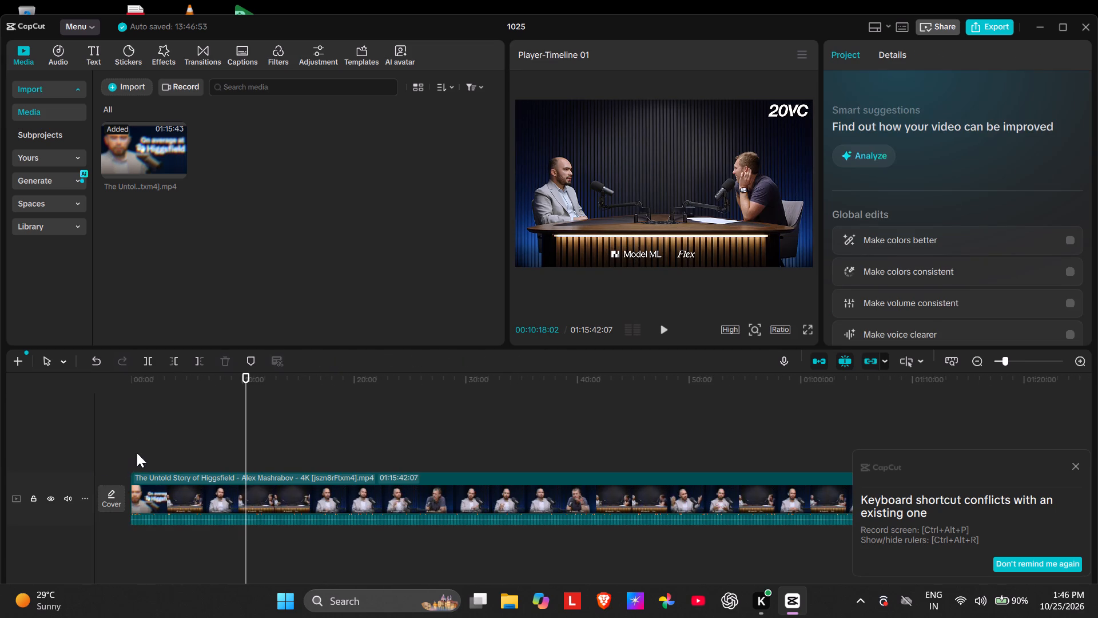
click(665, 332)
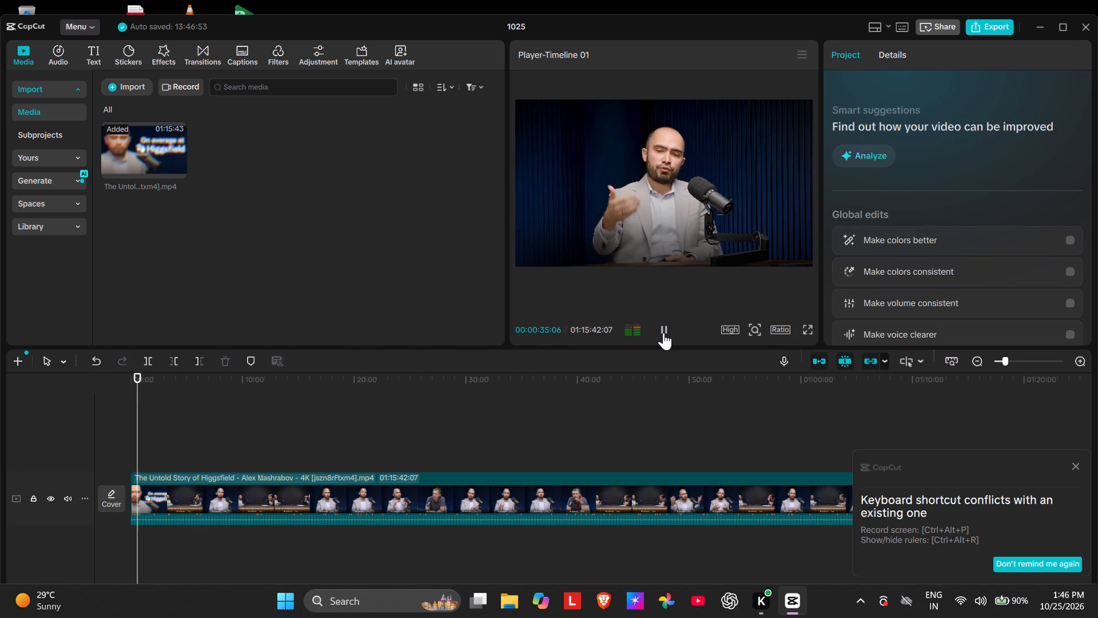
click(663, 332)
Set the project's aspect ratio to 9:16 and dismiss the shortcut conflict notice.
click(783, 332)
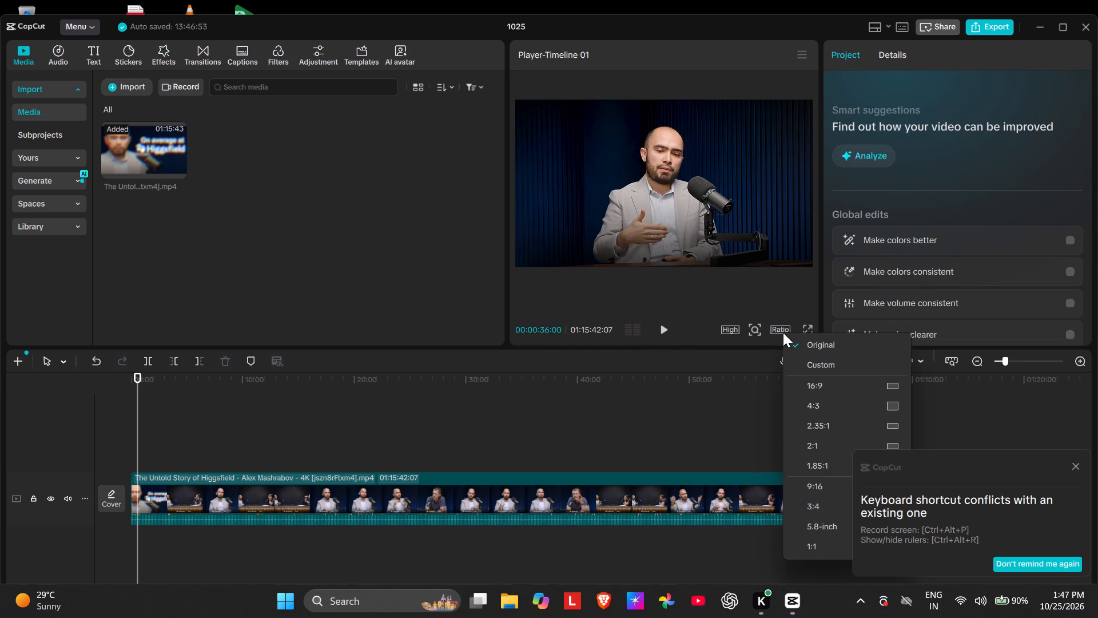
click(818, 488)
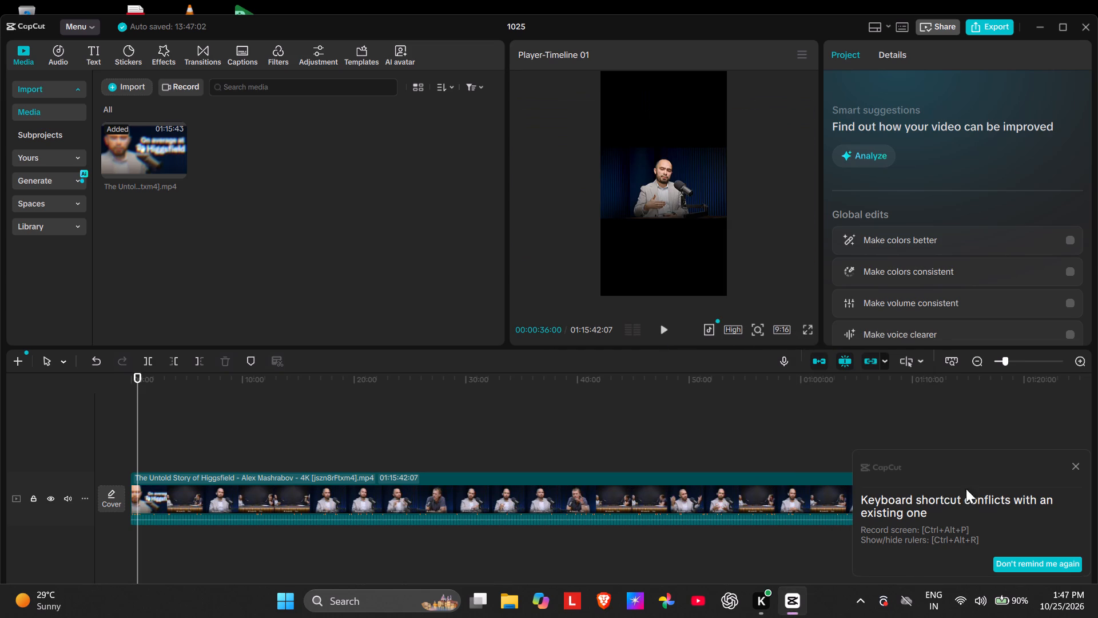
click(1079, 469)
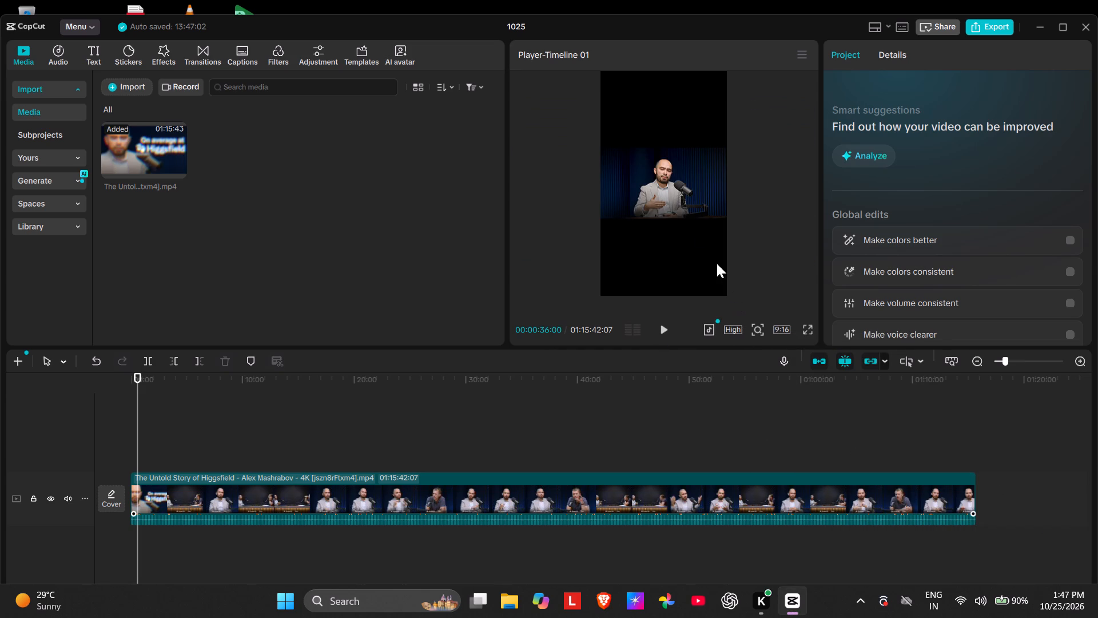
Scale the podcast clip up to about 251% so it fills the width of the vertical frame.
click(697, 232)
click(667, 154)
drag(661, 108, 662, 125)
click(667, 200)
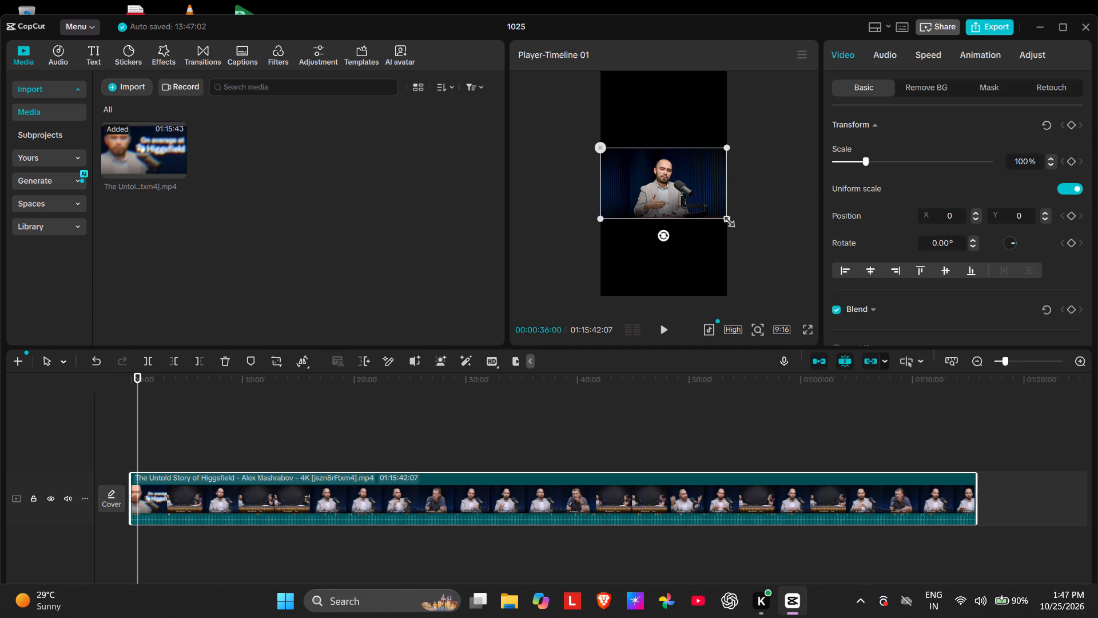
drag(726, 219, 776, 320)
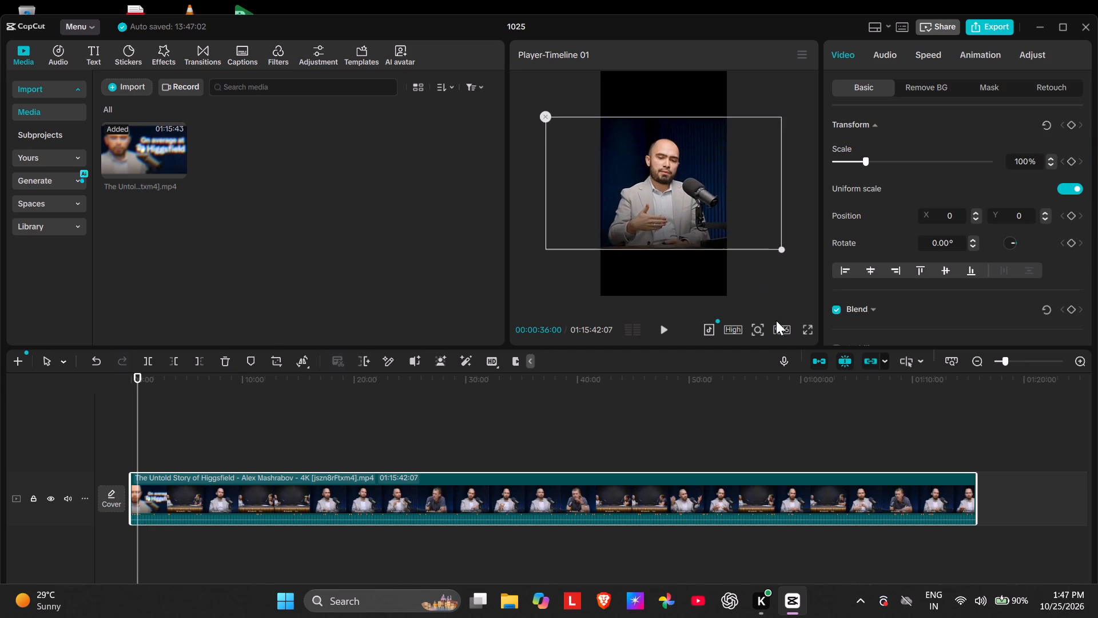
drag(776, 320, 791, 427)
Play the enlarged clip from the start to check how the speakers fit in the vertical frame.
click(671, 432)
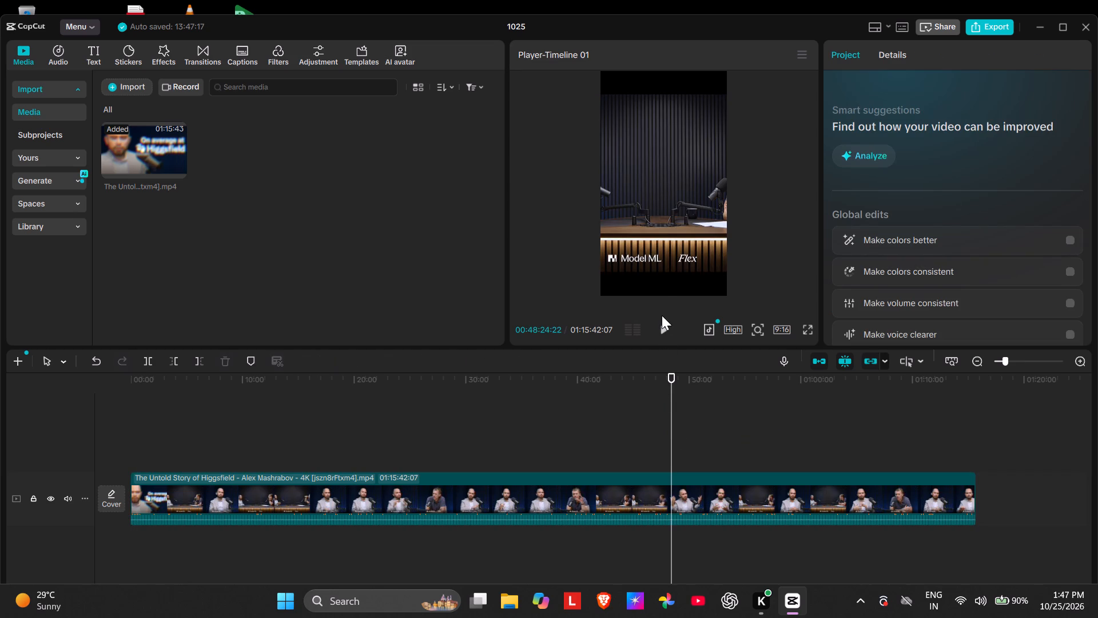
click(167, 447)
click(141, 450)
click(118, 461)
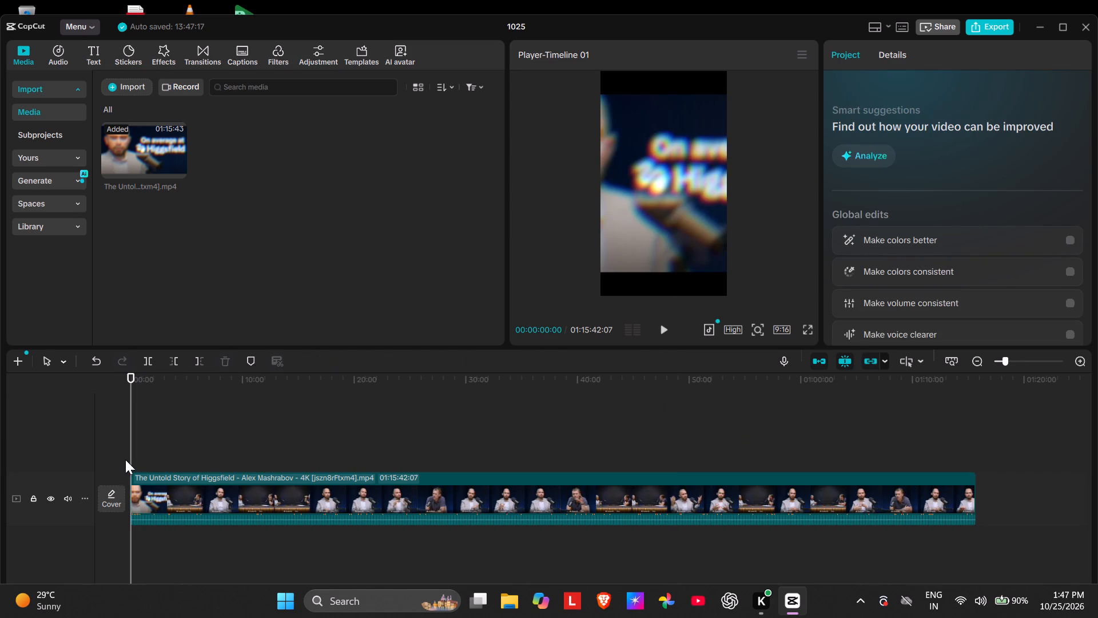
click(663, 326)
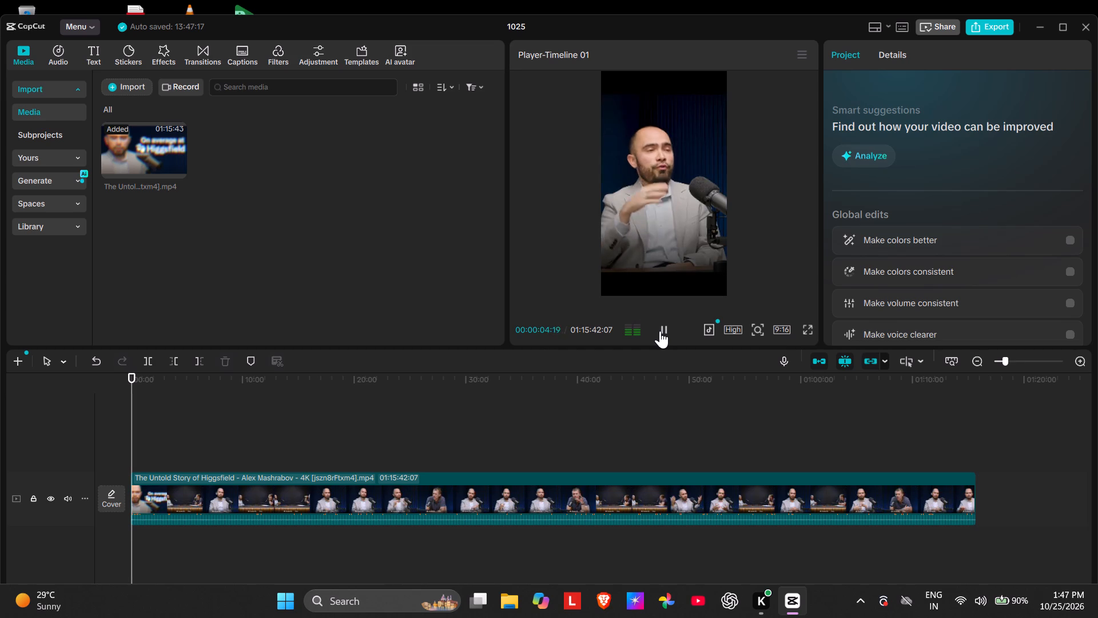
click(660, 331)
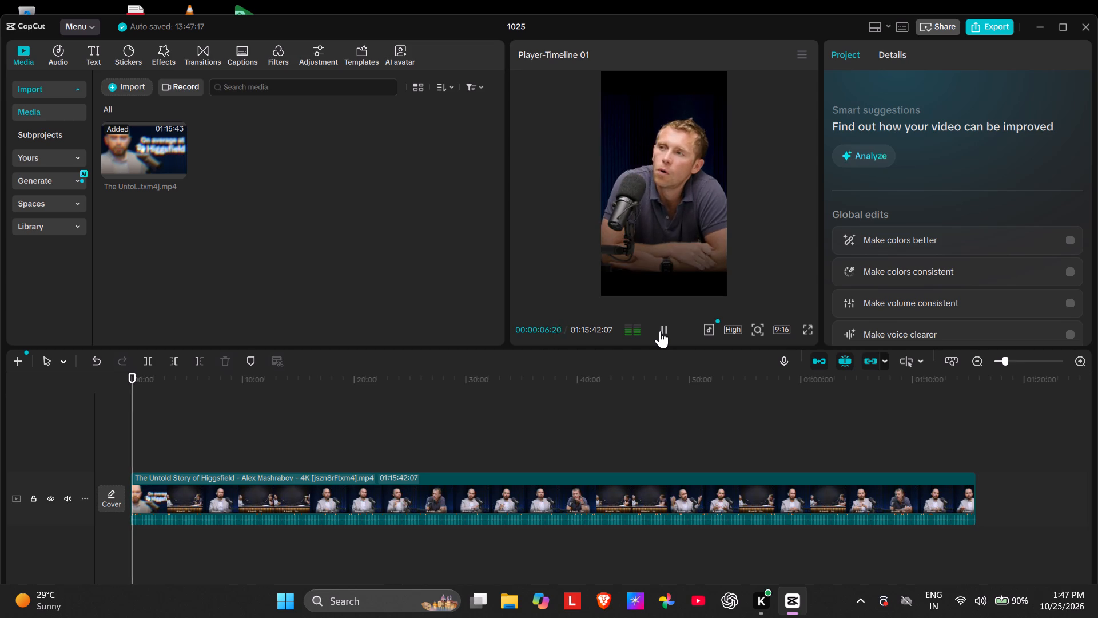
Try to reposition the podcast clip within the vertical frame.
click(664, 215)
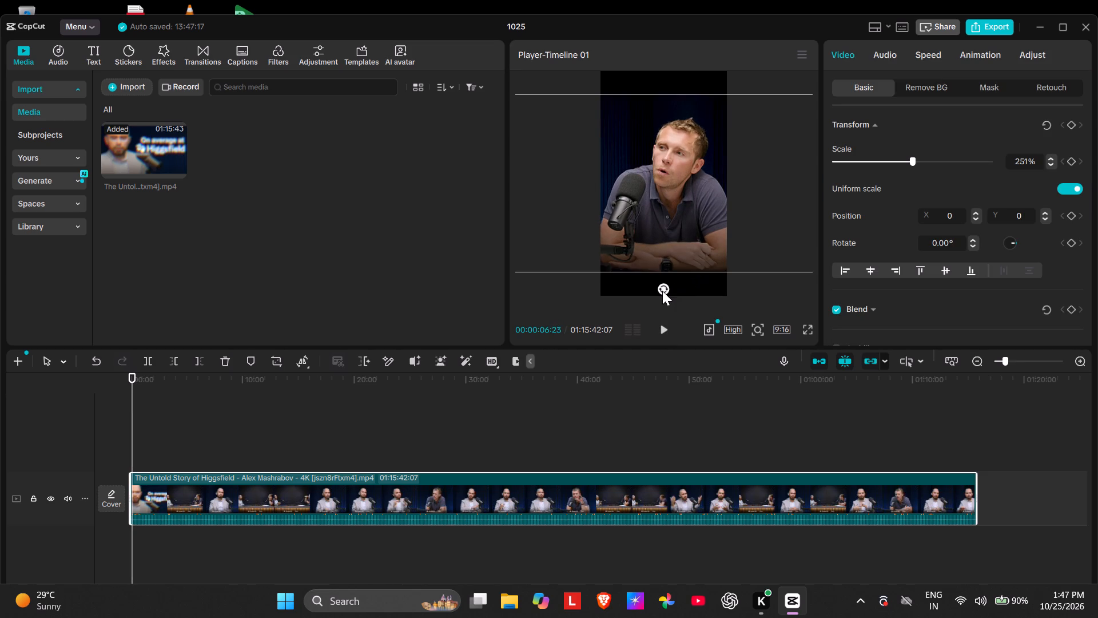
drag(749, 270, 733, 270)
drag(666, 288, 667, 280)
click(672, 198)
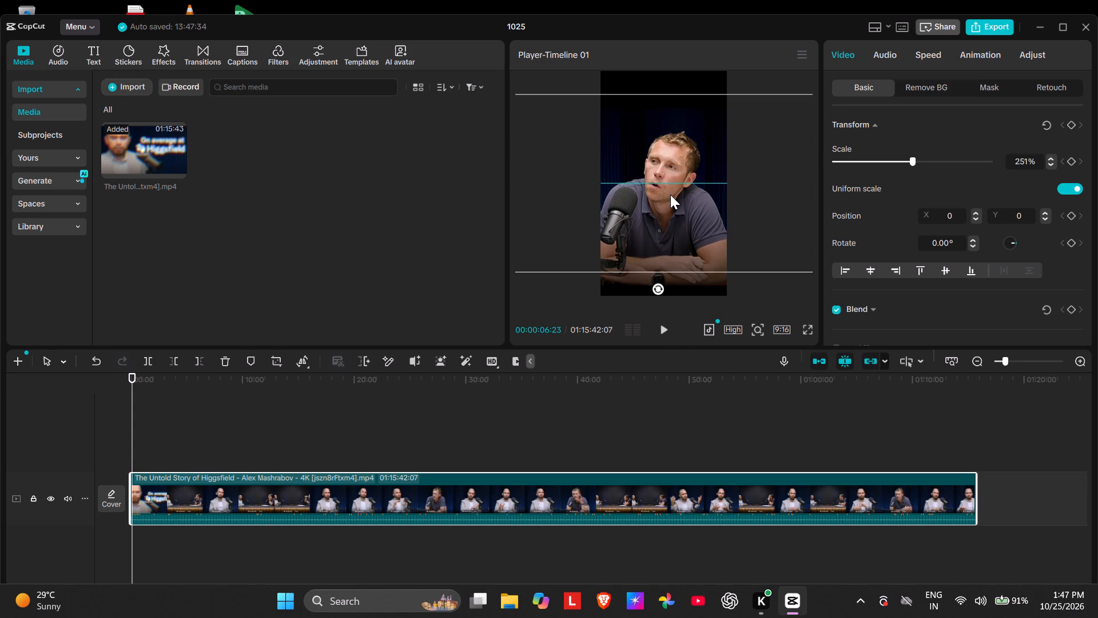
Check the vertical framing at several points of the clip, mainly within its opening minutes.
click(671, 415)
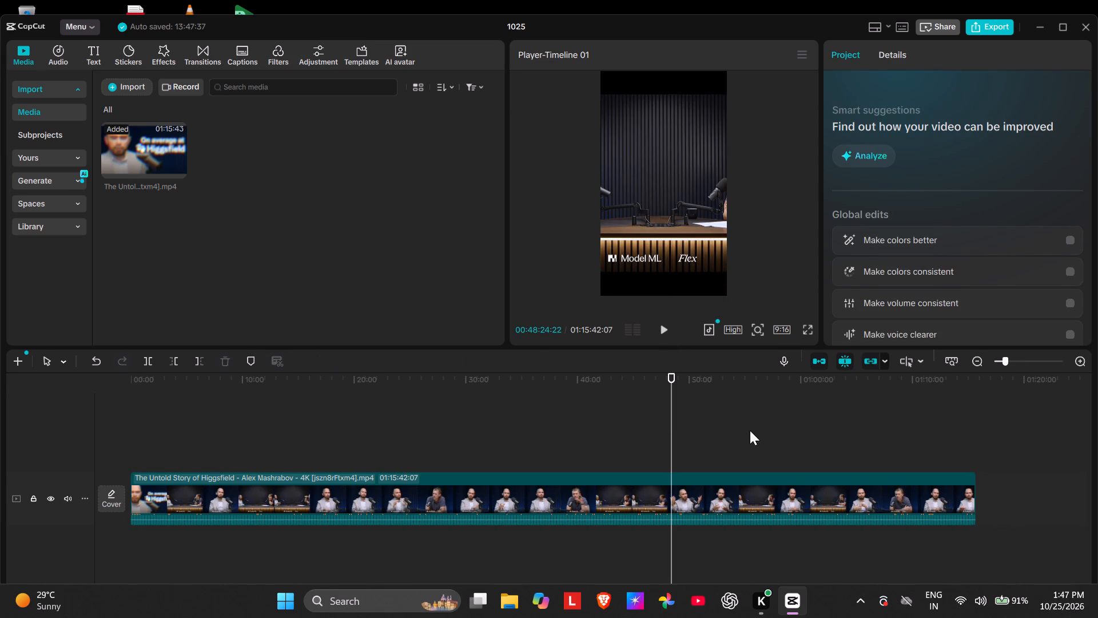
click(129, 440)
click(140, 461)
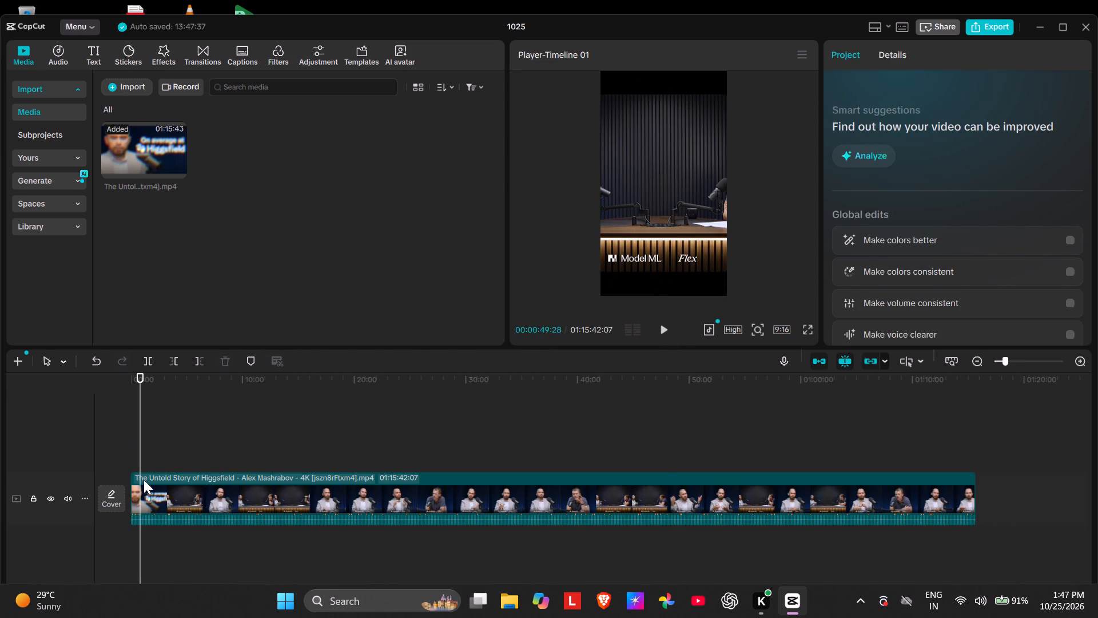
click(144, 488)
click(173, 457)
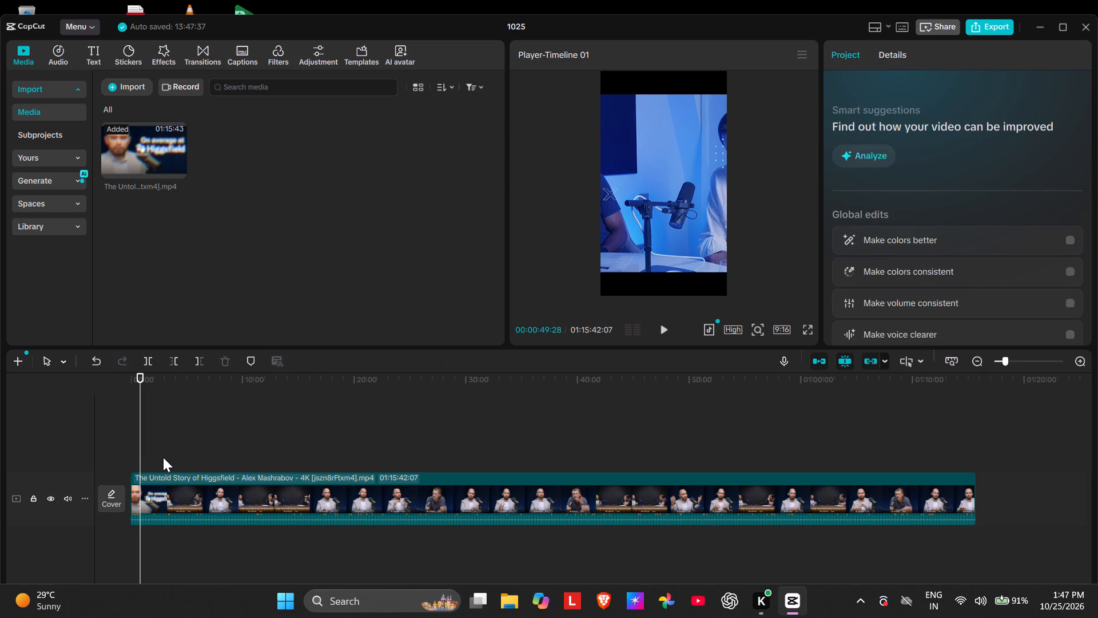
click(129, 461)
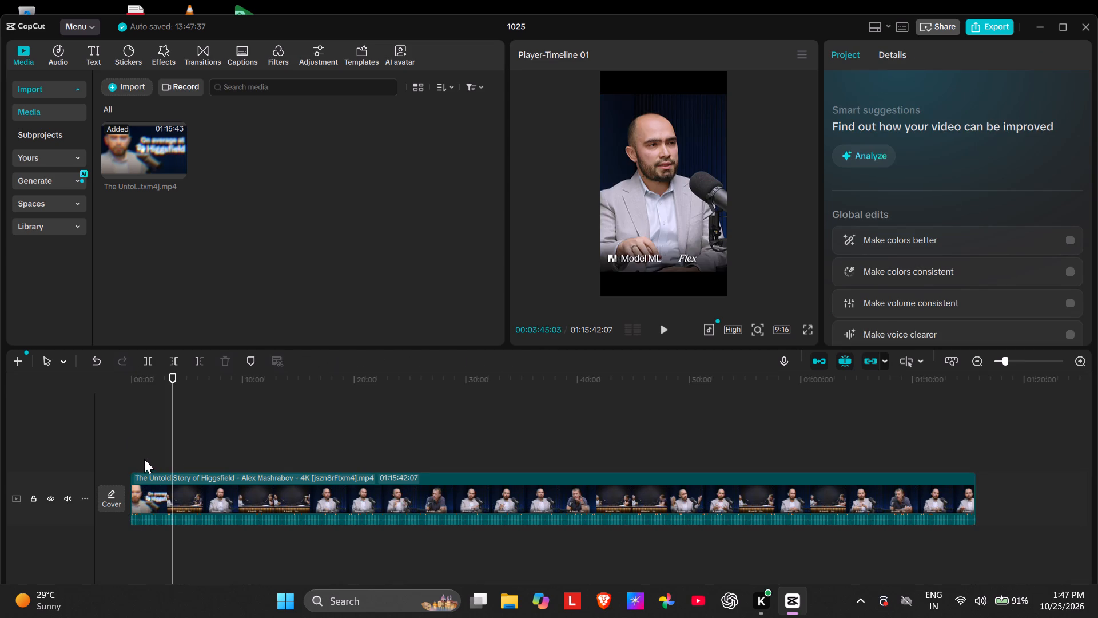
click(144, 459)
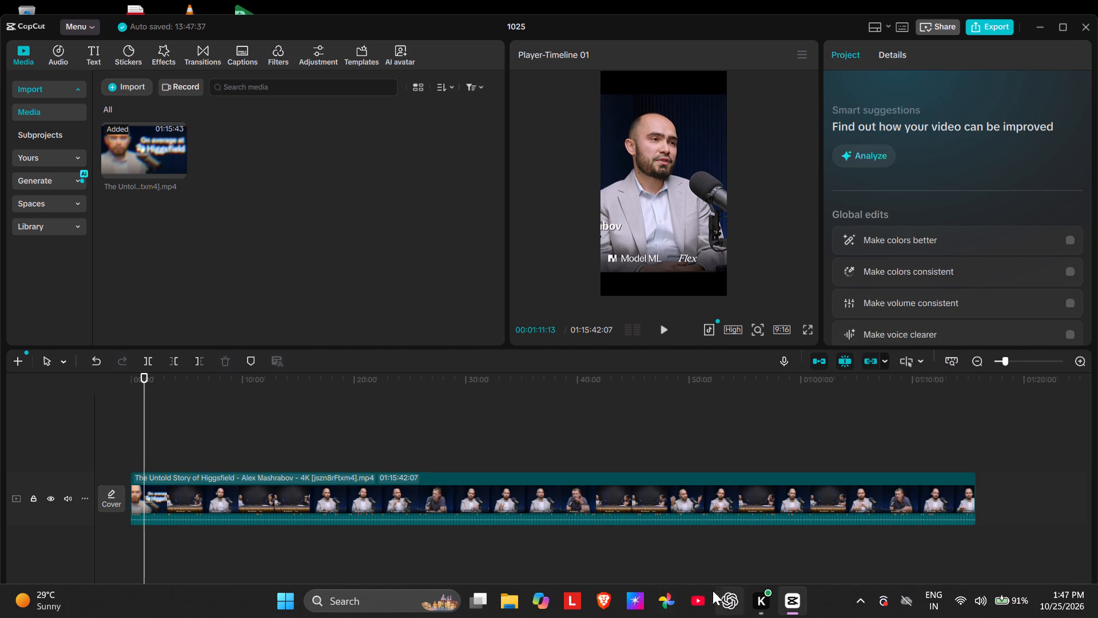
Switch to YouTube in Microsoft Edge and look through the recently closed tabs.
click(694, 601)
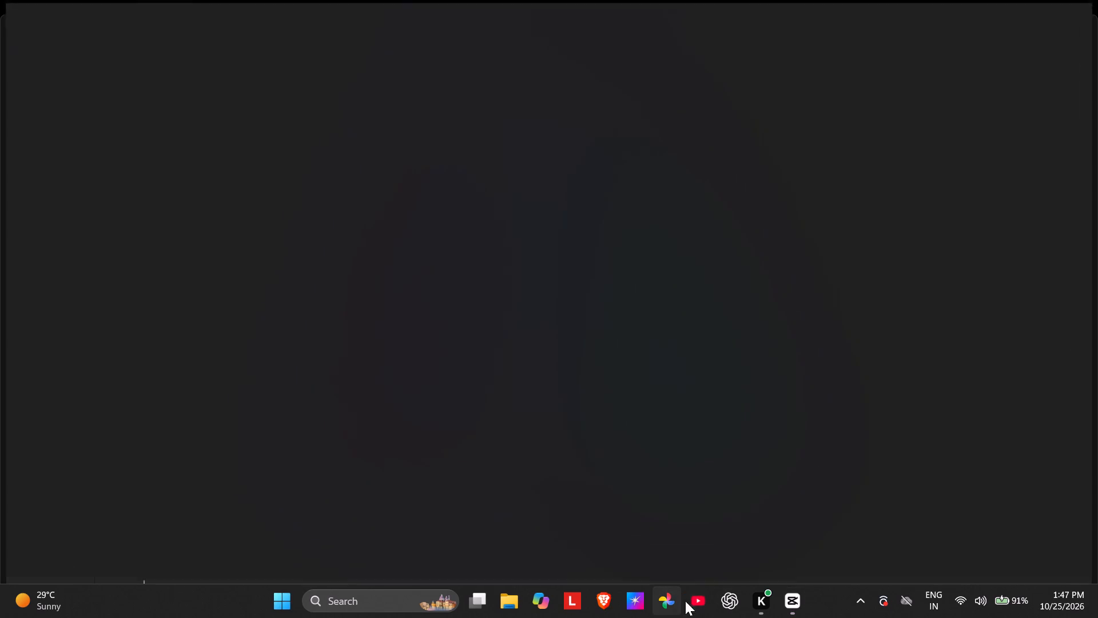
click(16, 69)
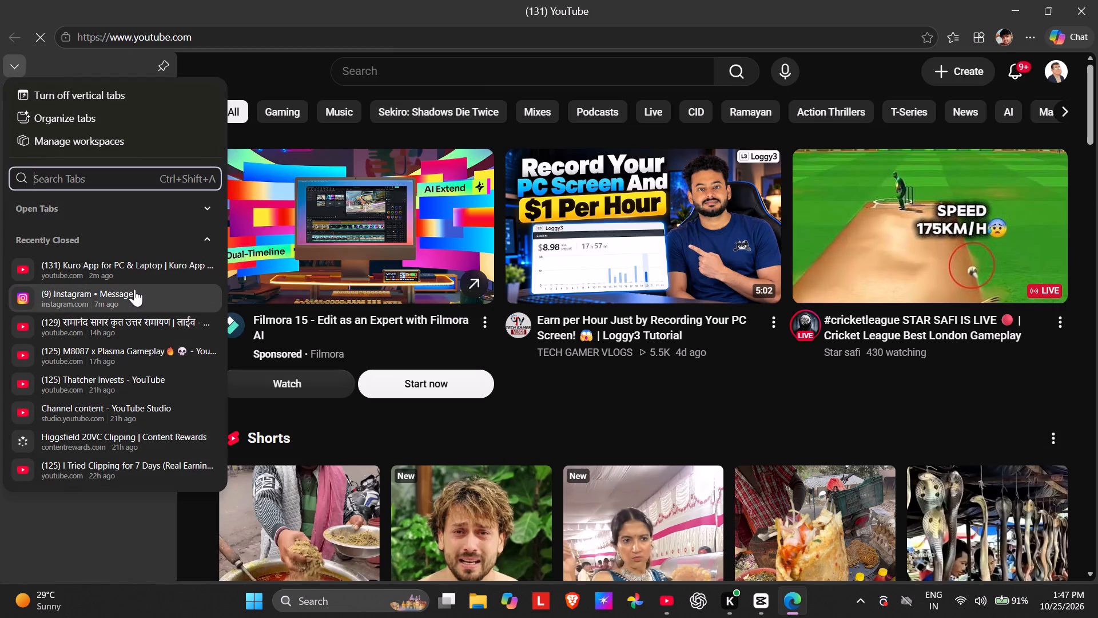
scroll(137, 298, down, 1)
scroll(123, 438, down, 1)
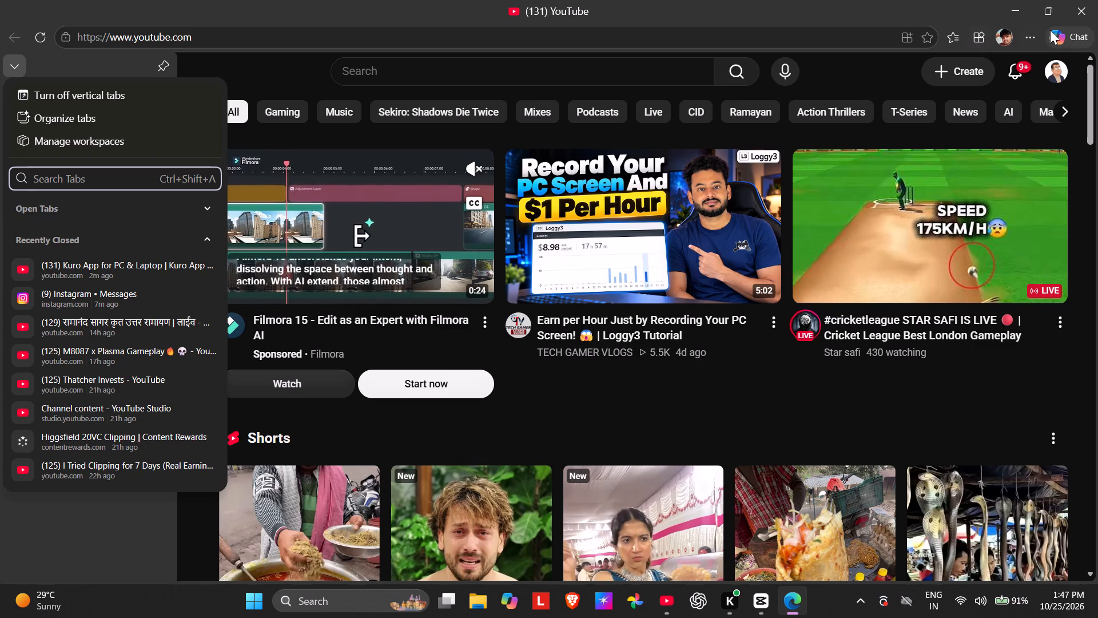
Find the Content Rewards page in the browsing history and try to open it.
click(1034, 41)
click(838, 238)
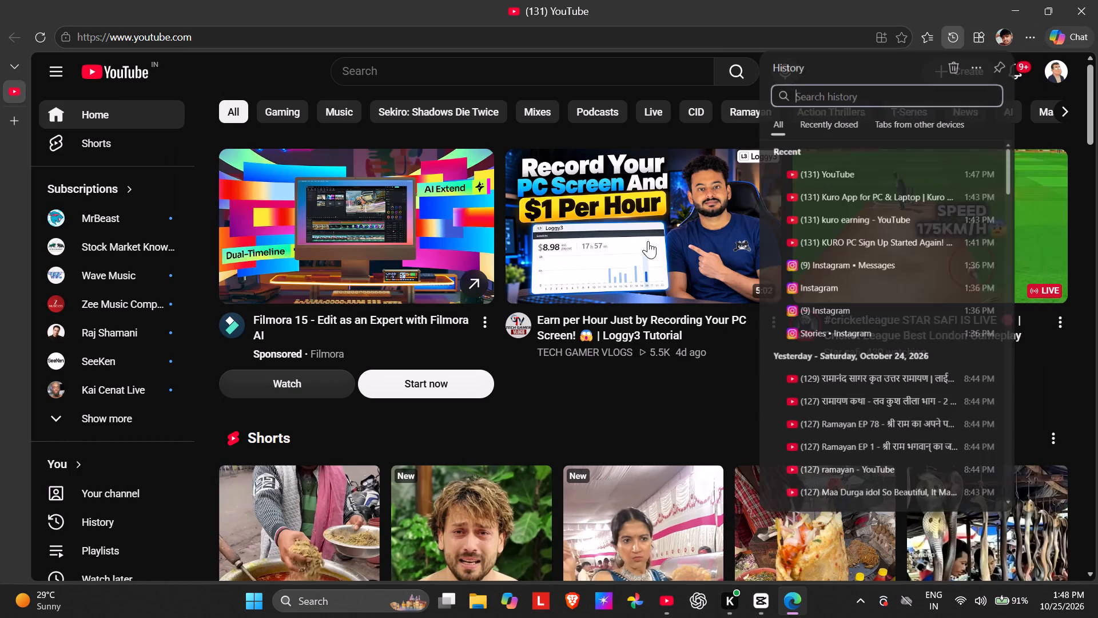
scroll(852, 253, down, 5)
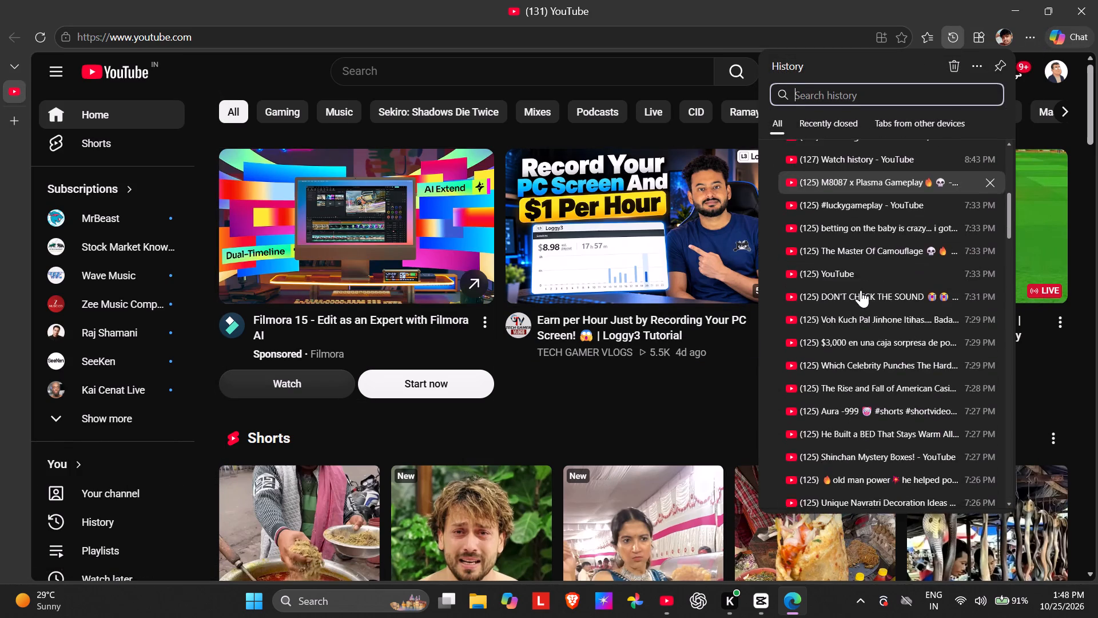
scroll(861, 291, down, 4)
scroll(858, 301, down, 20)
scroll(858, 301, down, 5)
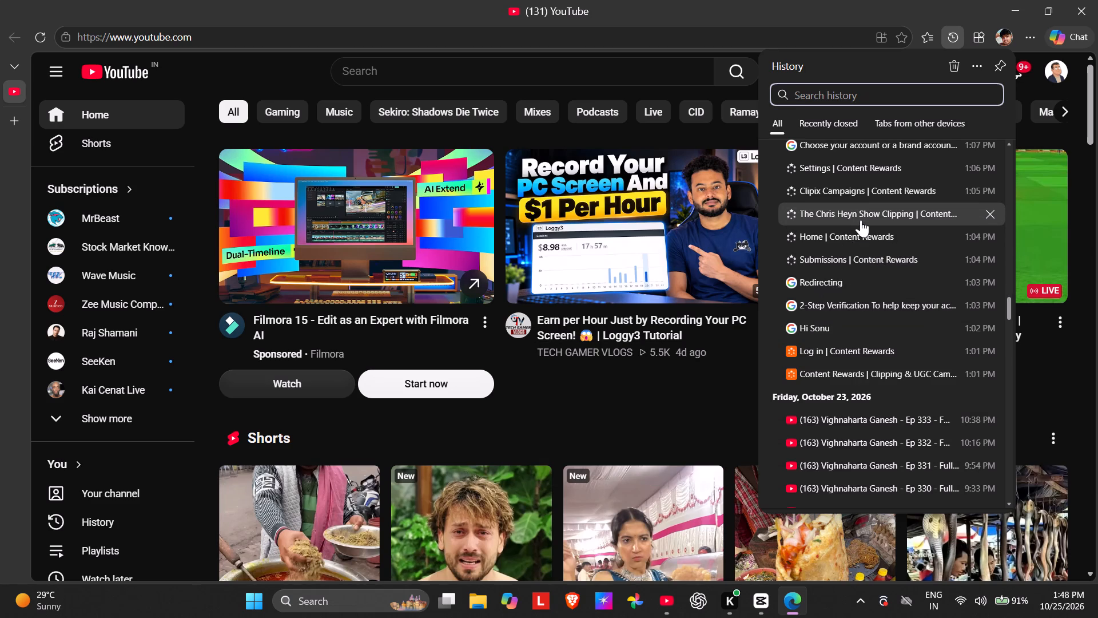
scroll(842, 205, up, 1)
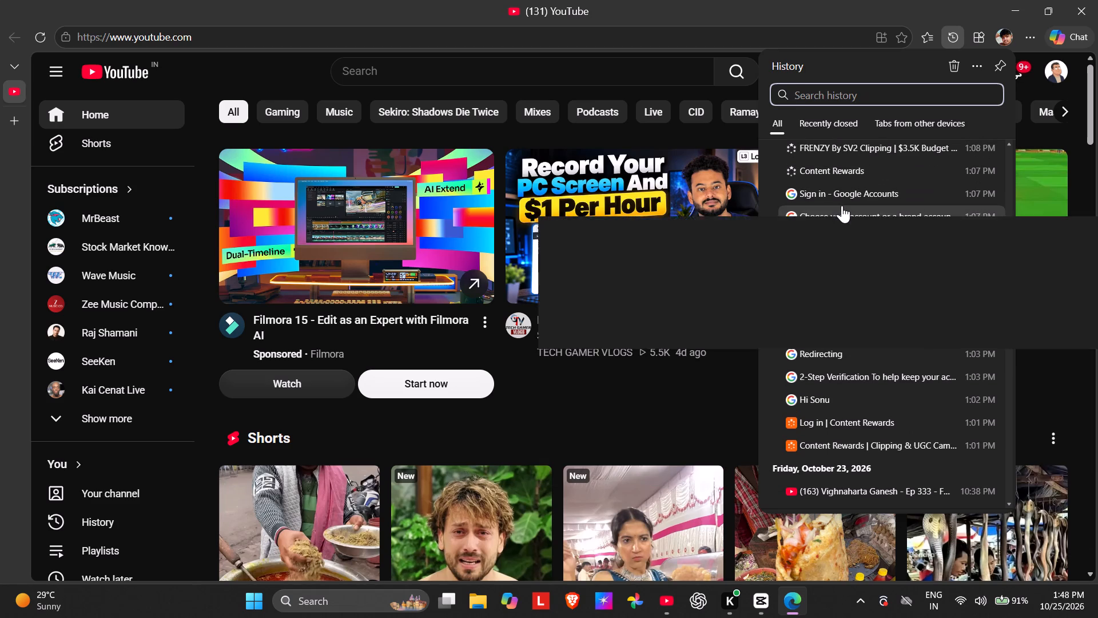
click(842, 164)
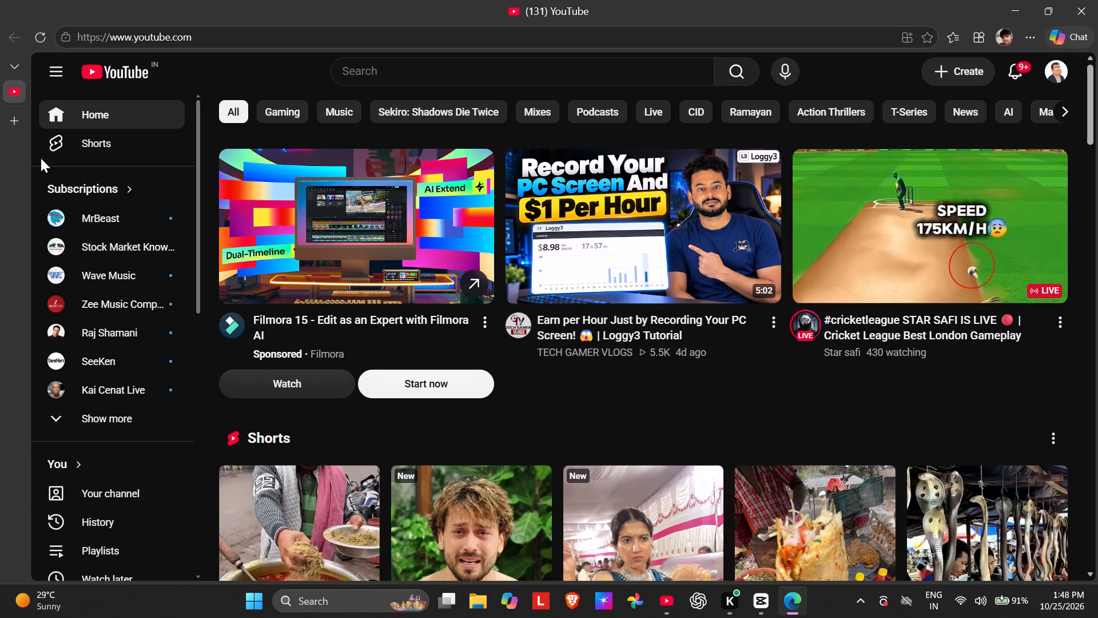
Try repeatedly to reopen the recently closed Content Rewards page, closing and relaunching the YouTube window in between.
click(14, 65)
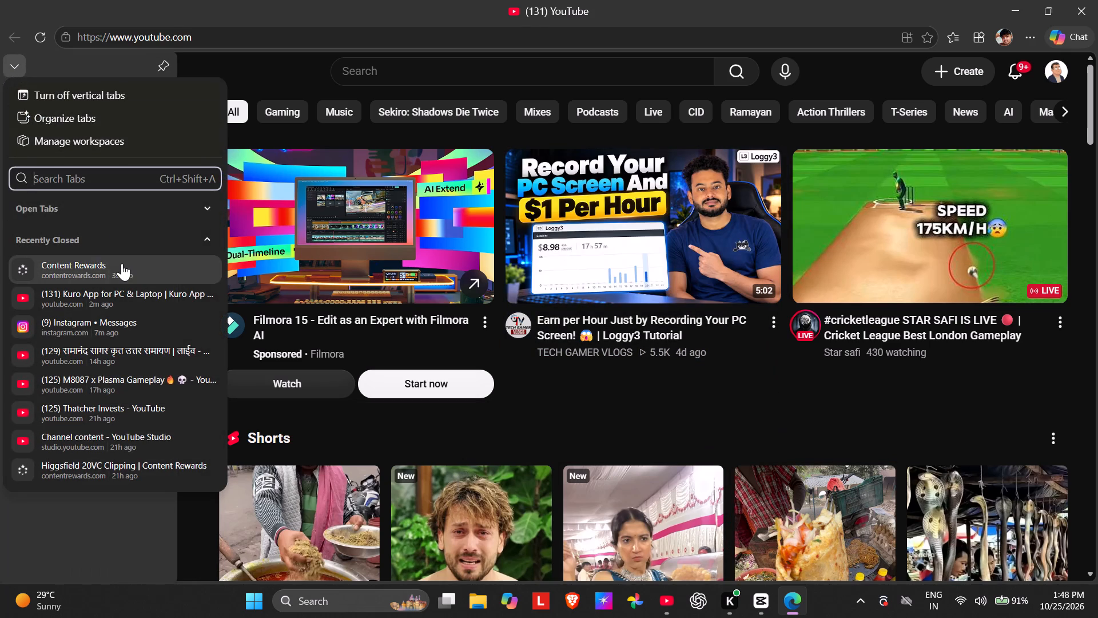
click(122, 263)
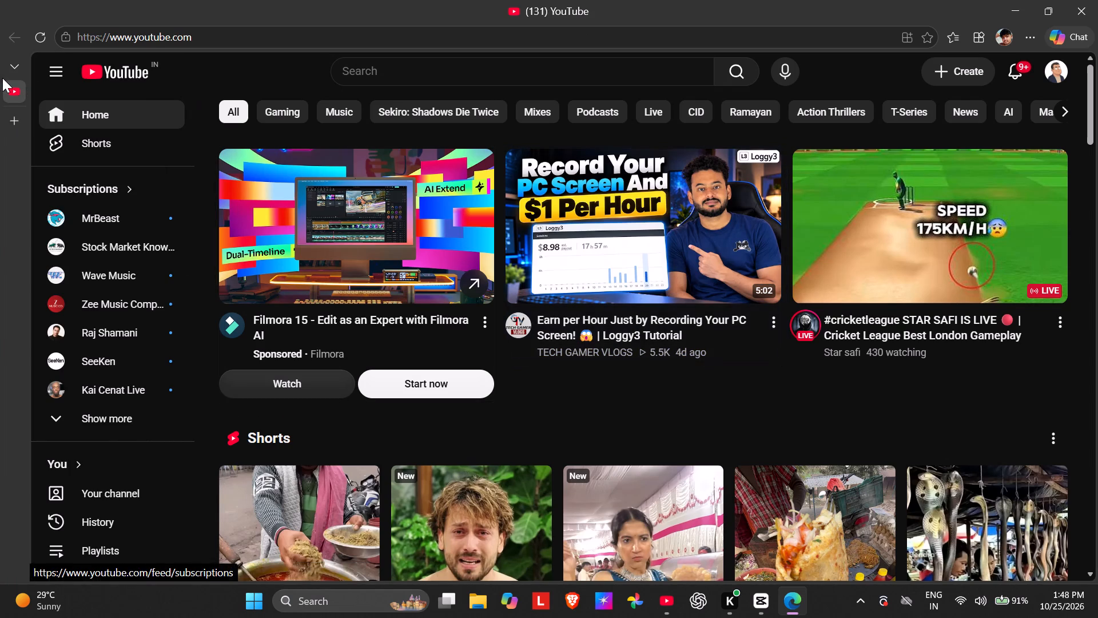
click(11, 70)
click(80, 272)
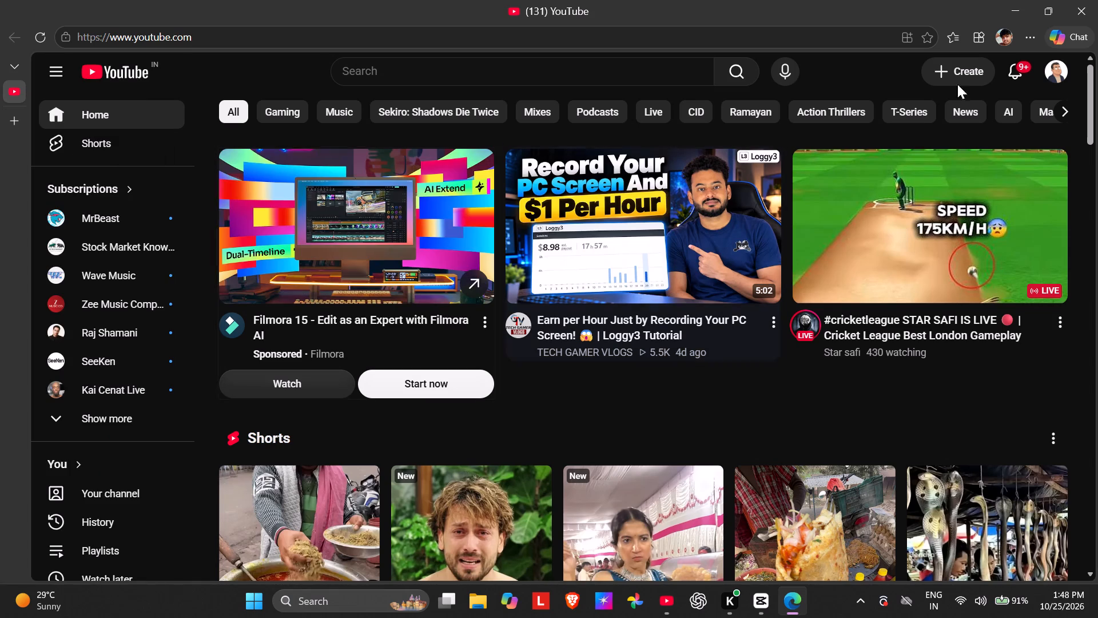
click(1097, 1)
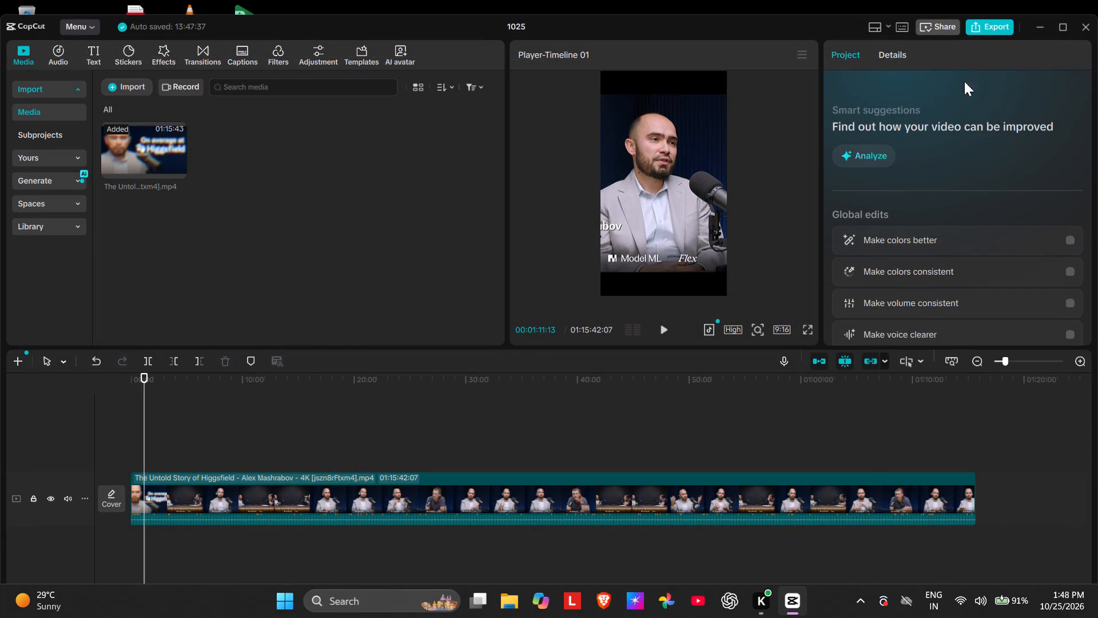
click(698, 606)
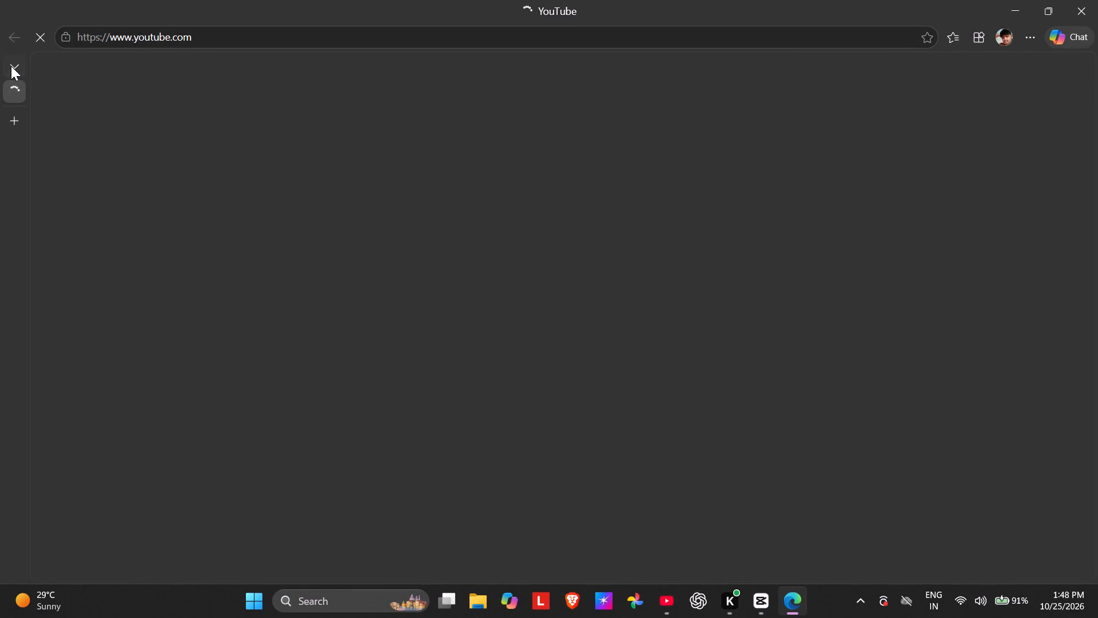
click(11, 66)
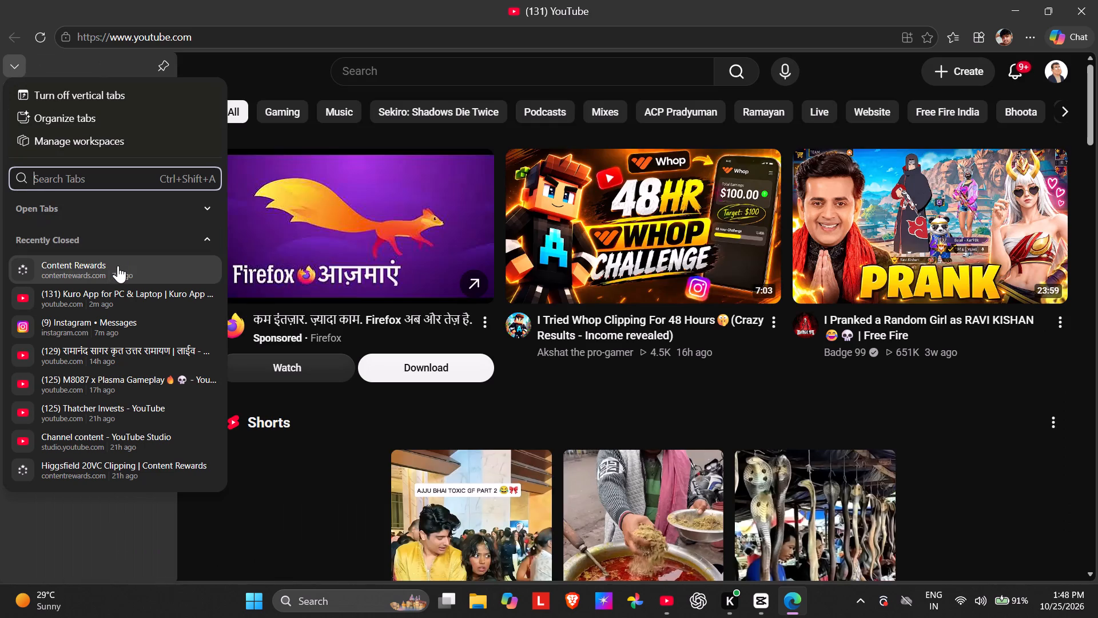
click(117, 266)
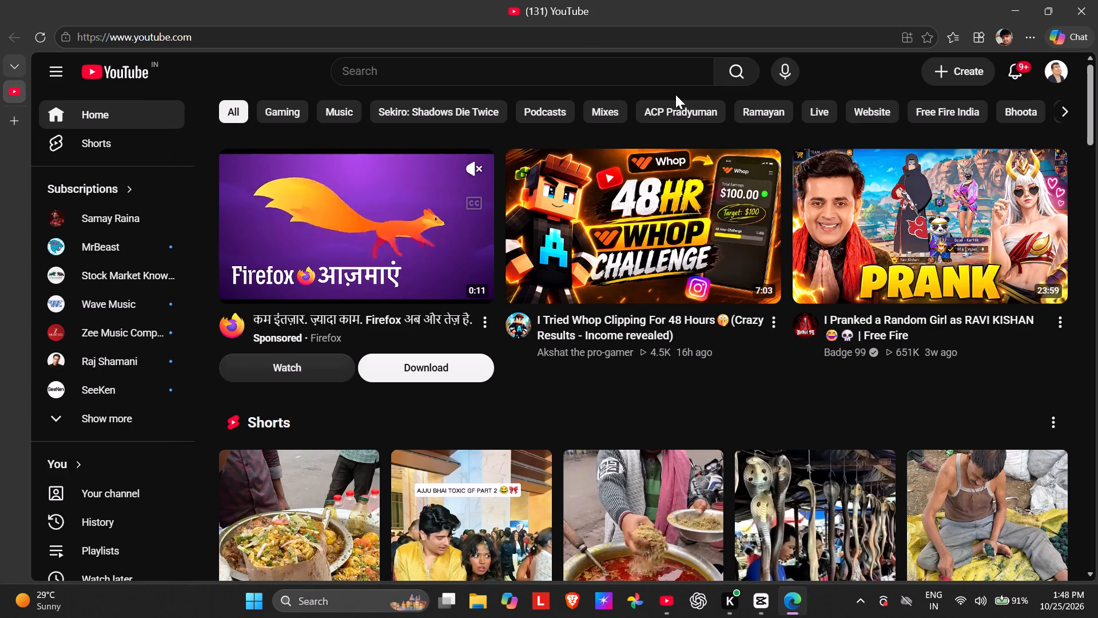
Find the Higgsfield 20VC Brief Google Doc in the browsing history and open it.
click(1028, 43)
click(789, 227)
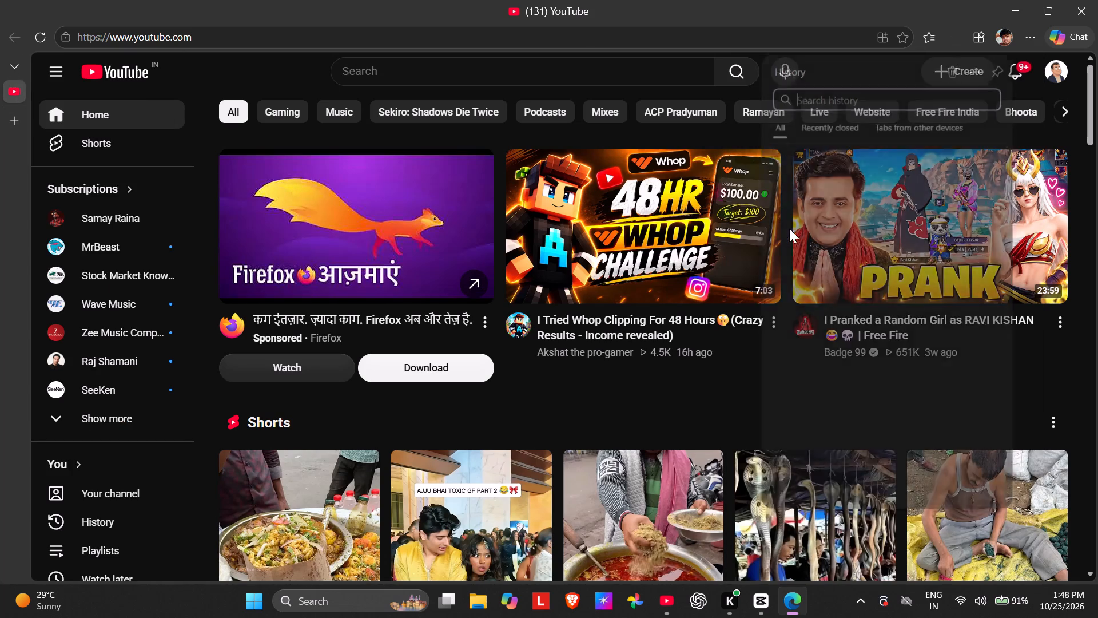
scroll(828, 256, down, 20)
scroll(828, 256, down, 5)
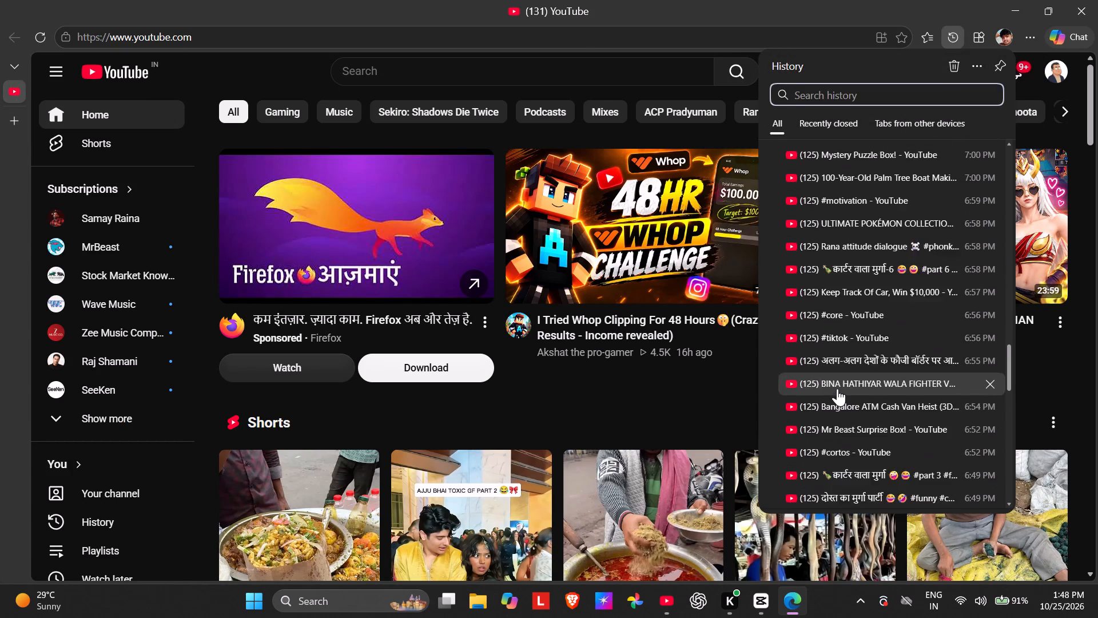
scroll(837, 389, down, 3)
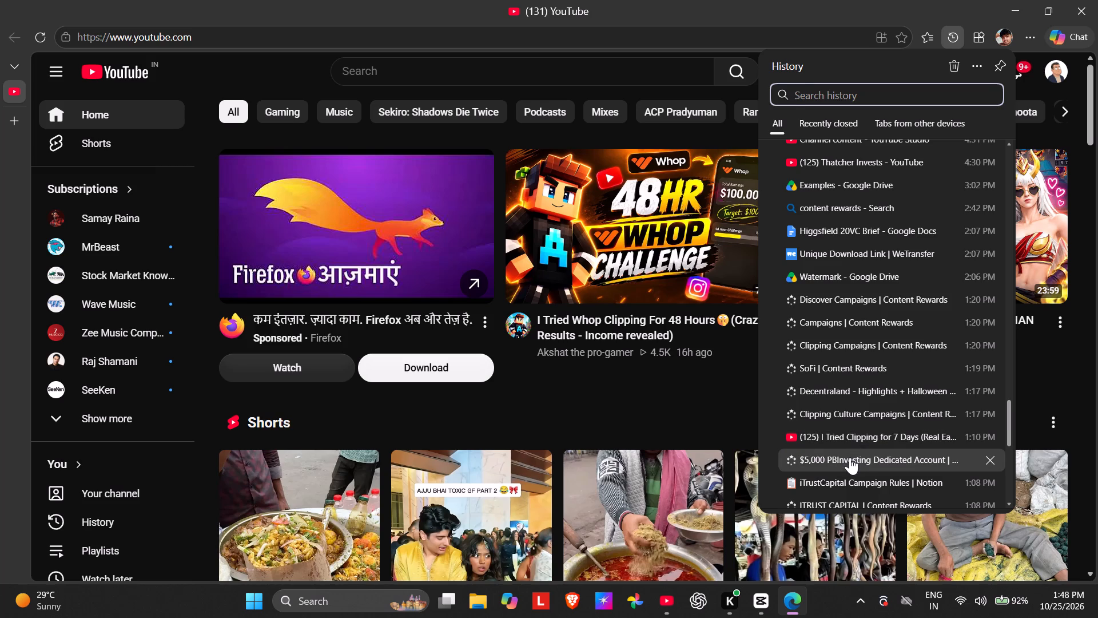
scroll(843, 435, down, 2)
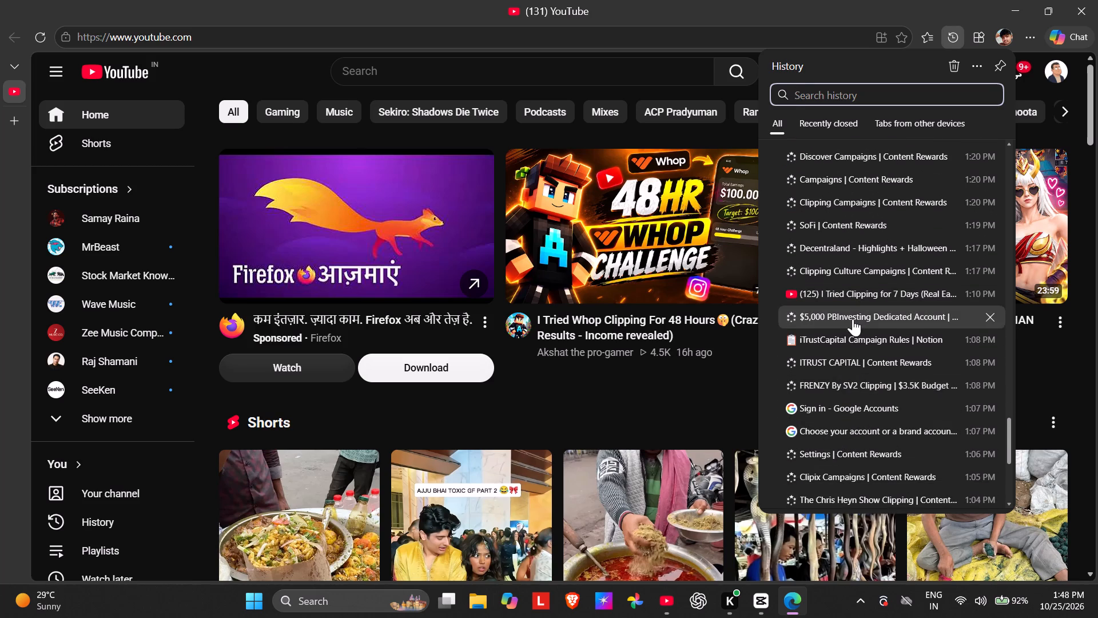
scroll(854, 307, up, 1)
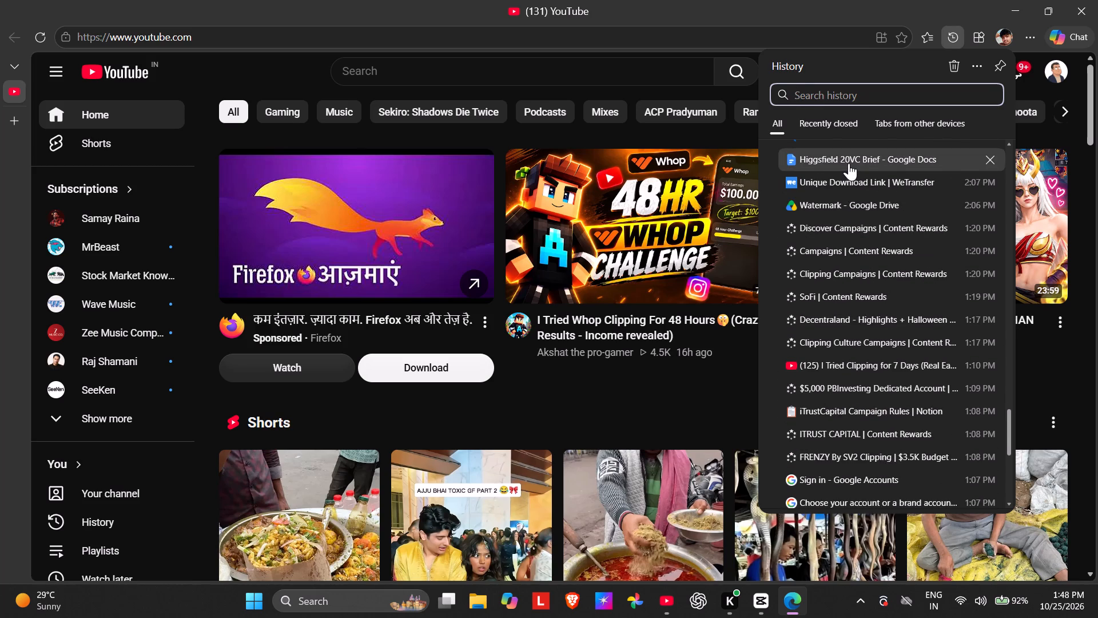
click(849, 163)
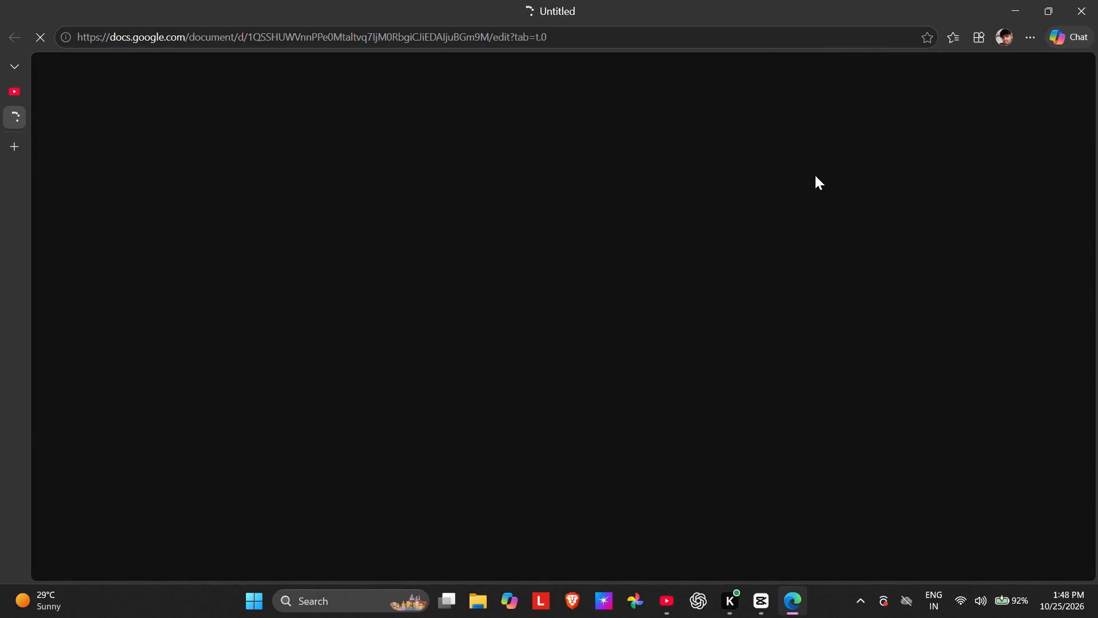
Read through the Higgsfield 20VC brief, covering the clip requirements and the suggested moments with their timestamps, down to Founder Life.
scroll(670, 293, down, 3)
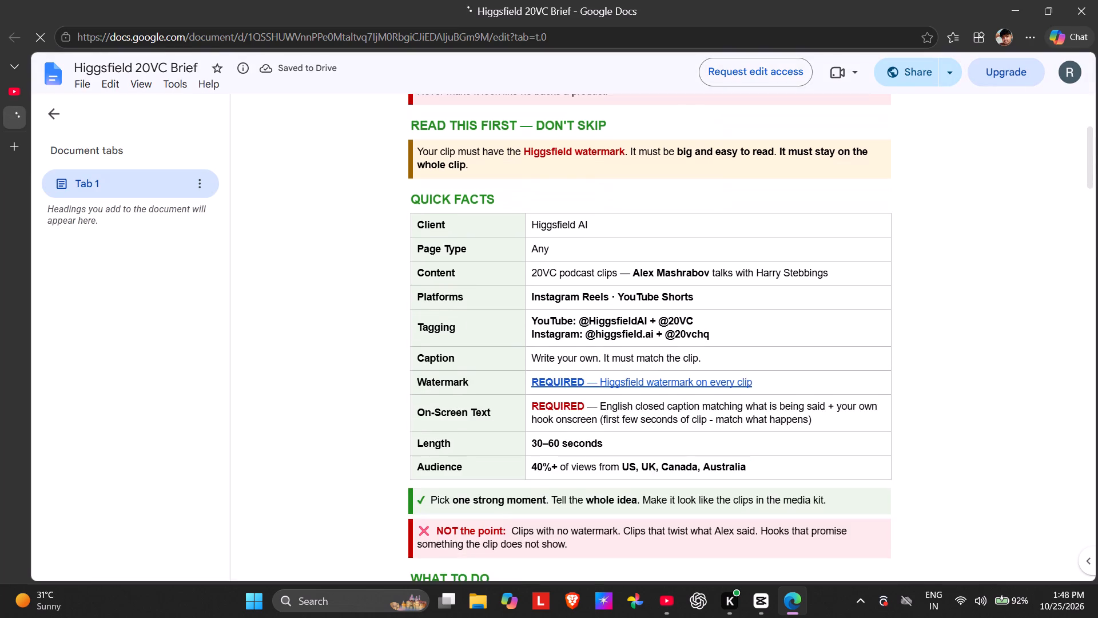
scroll(663, 288, down, 8)
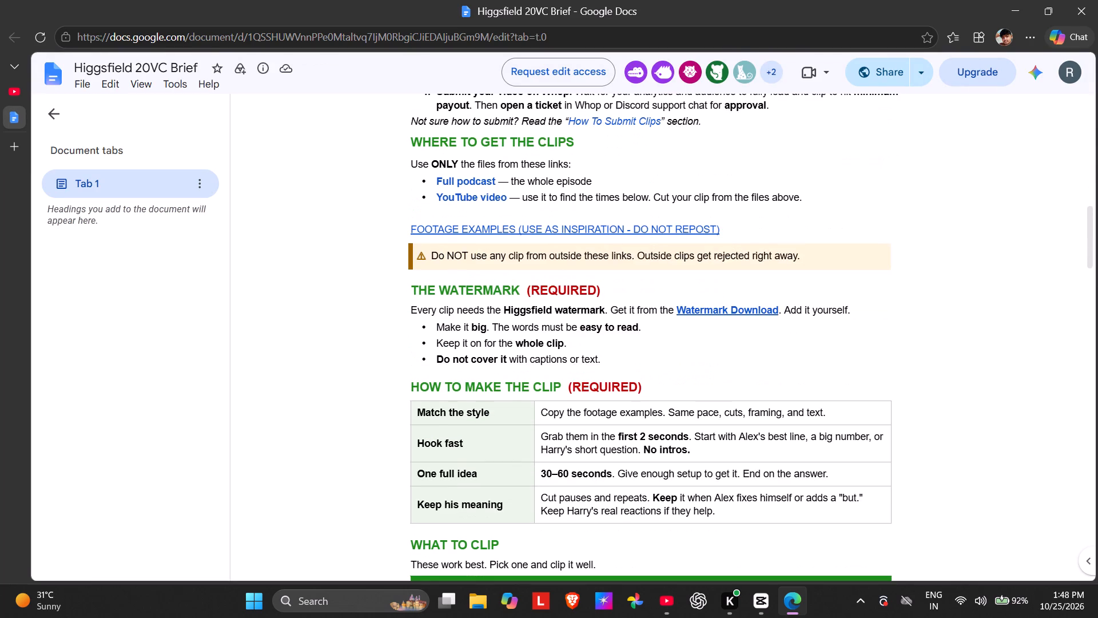
scroll(663, 284, down, 12)
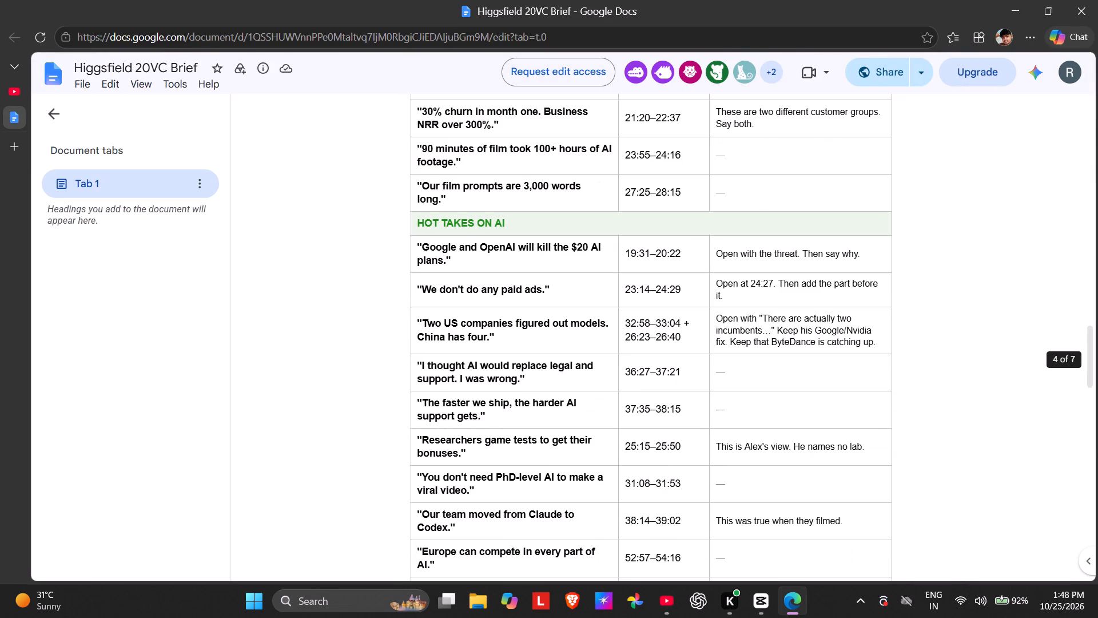
scroll(730, 341, down, 1)
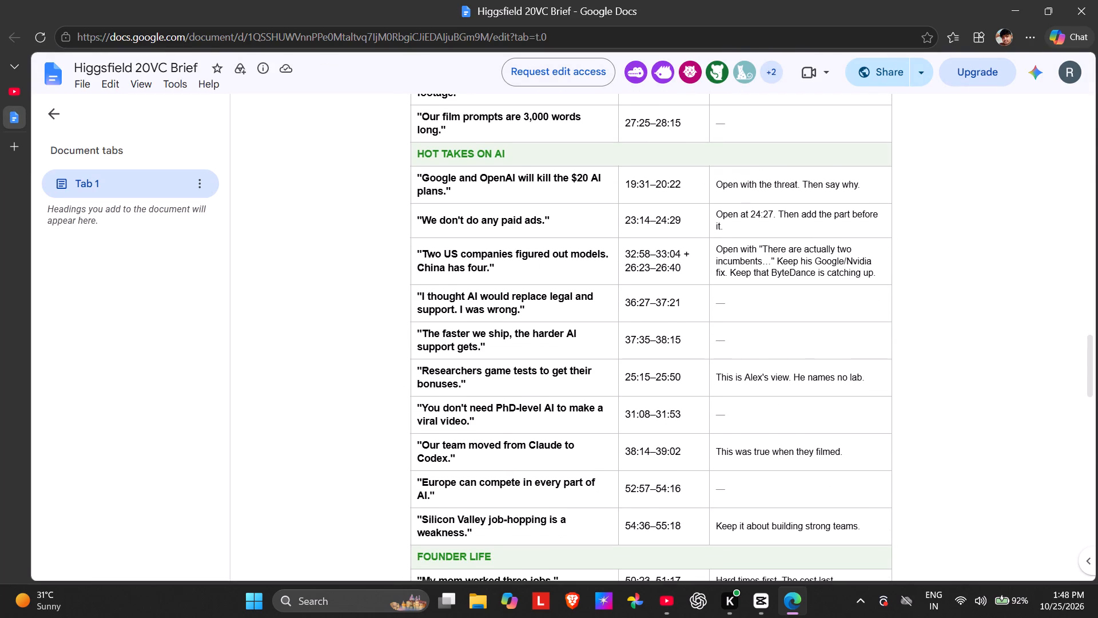
scroll(713, 375, down, 2)
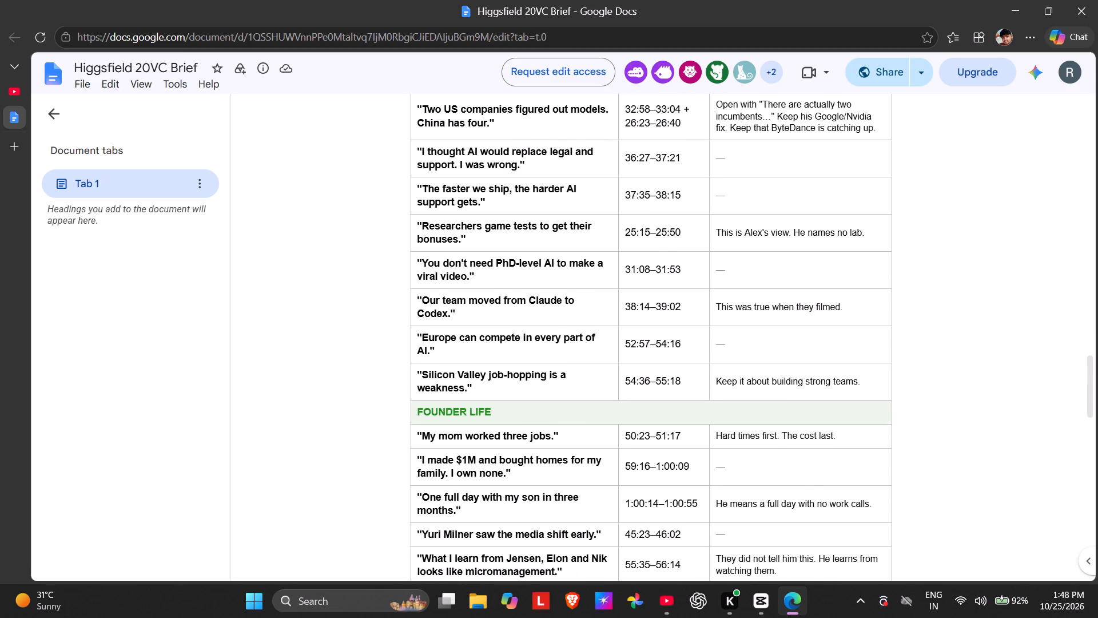
scroll(713, 373, down, 2)
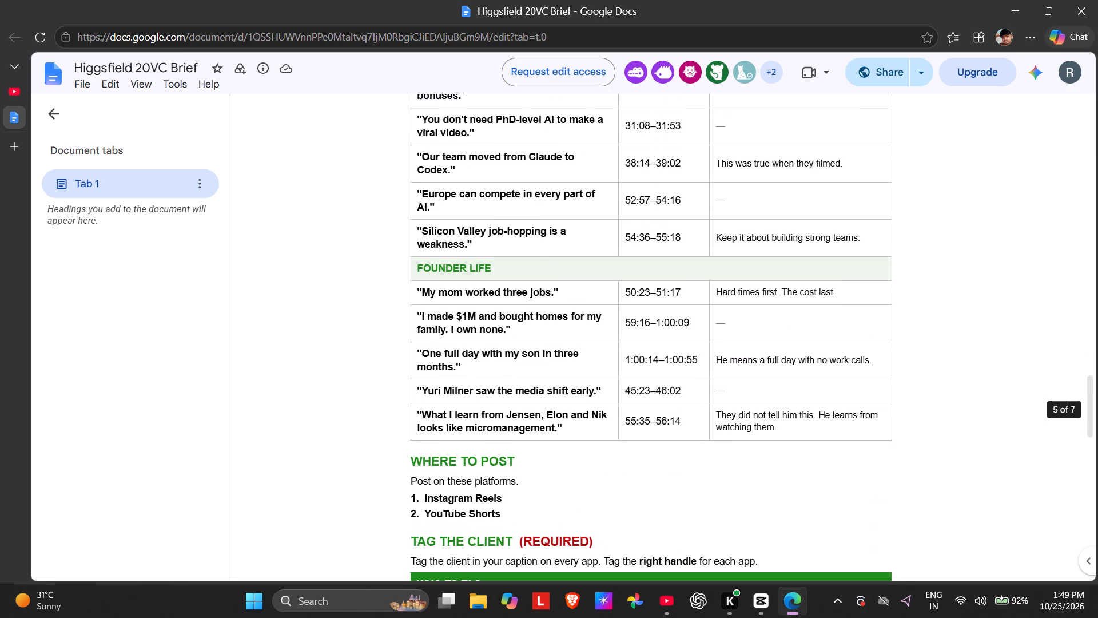
scroll(798, 377, up, 1)
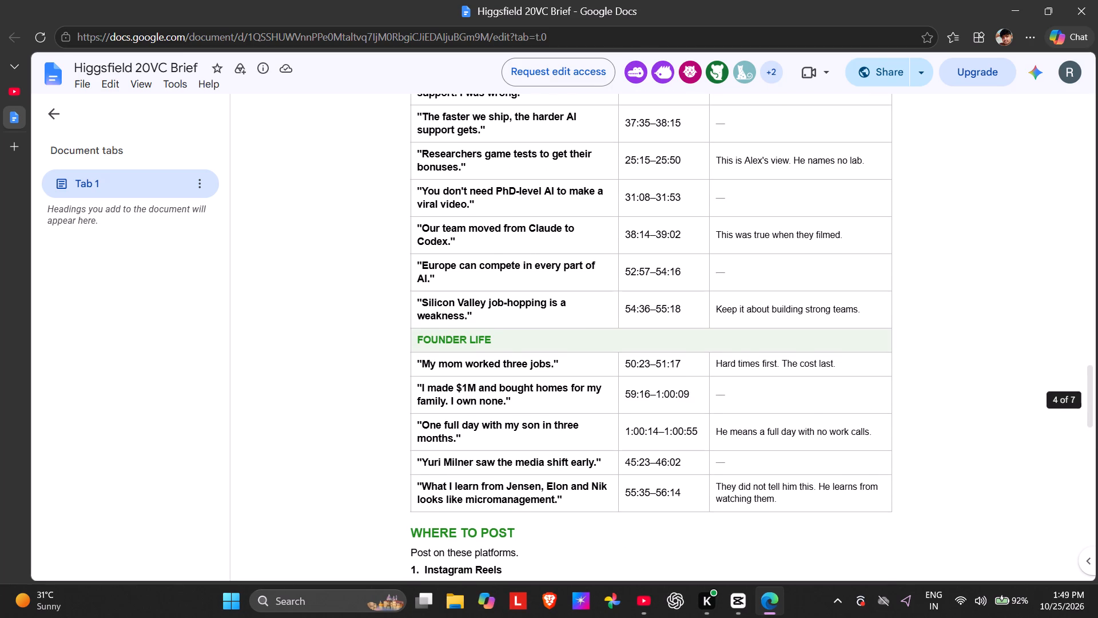
scroll(785, 370, down, 1)
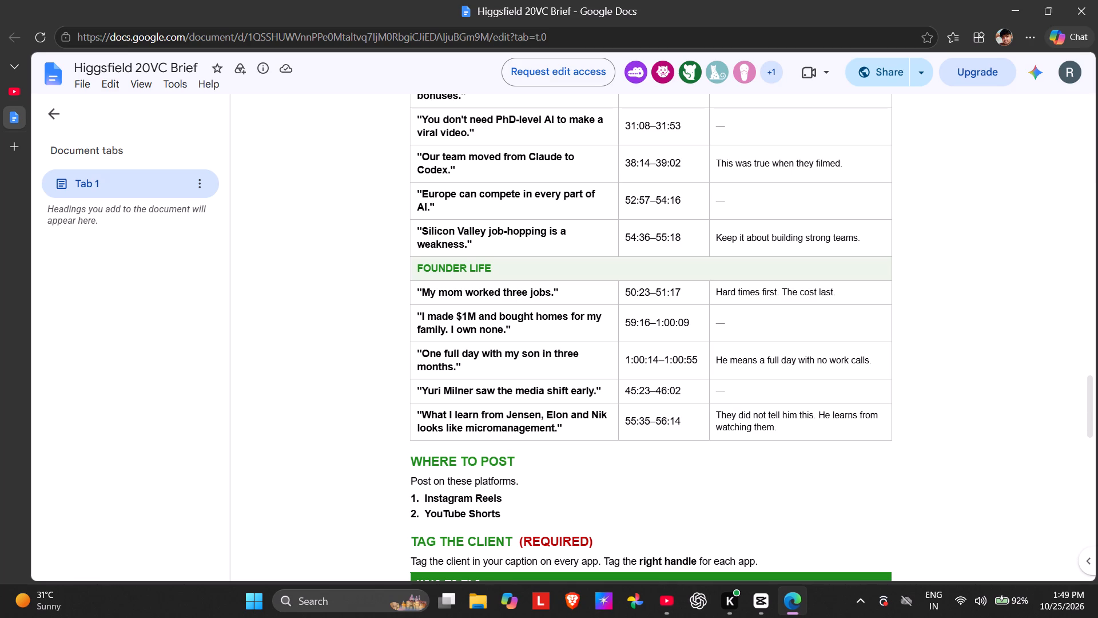
Switch to CapCut and move the playhead along the podcast clip to about 55:13.
click(762, 607)
click(755, 597)
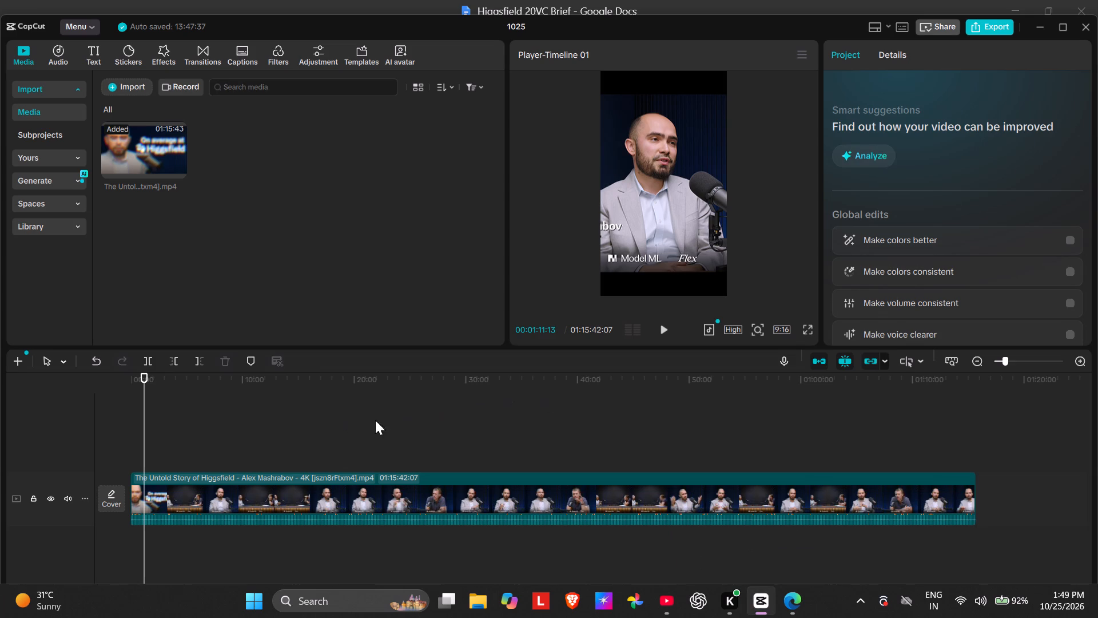
drag(612, 436, 618, 439)
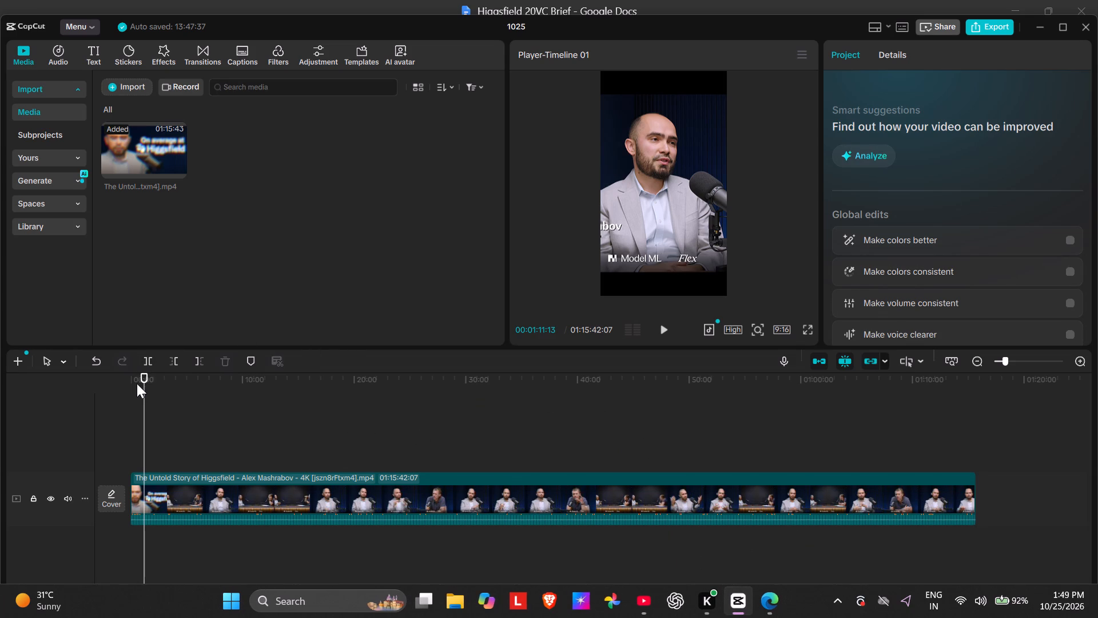
drag(143, 376, 754, 509)
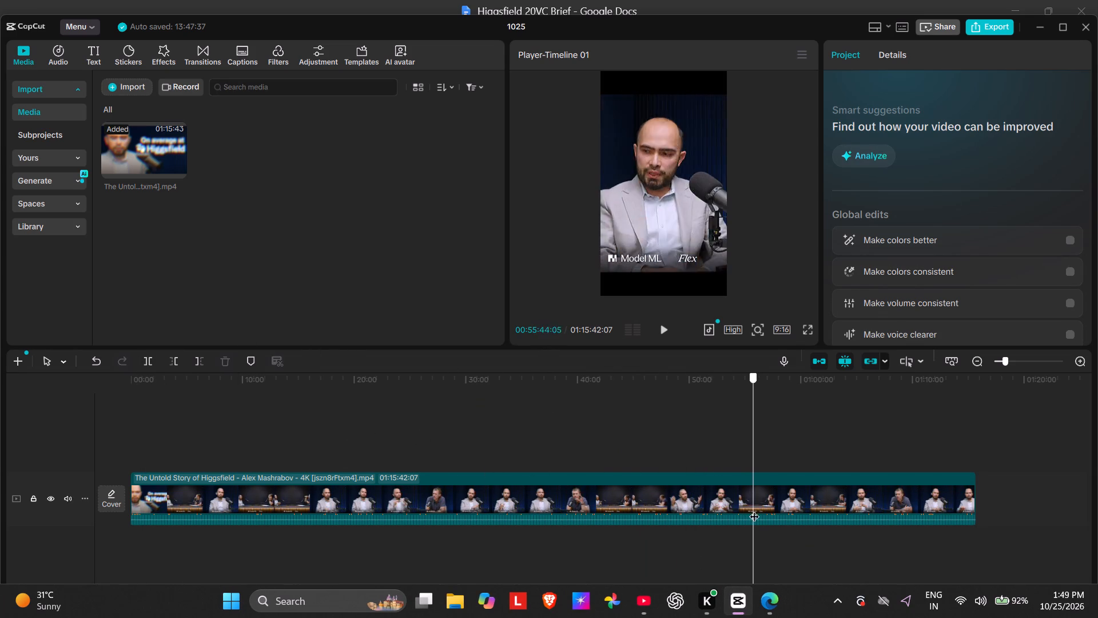
drag(754, 509, 744, 508)
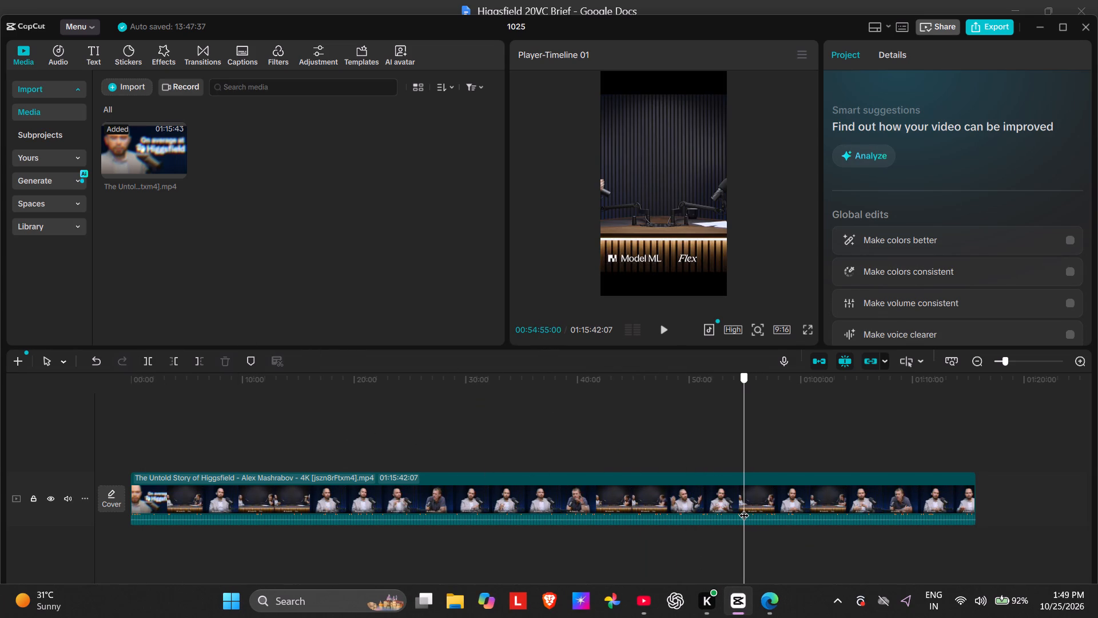
drag(744, 508, 745, 508)
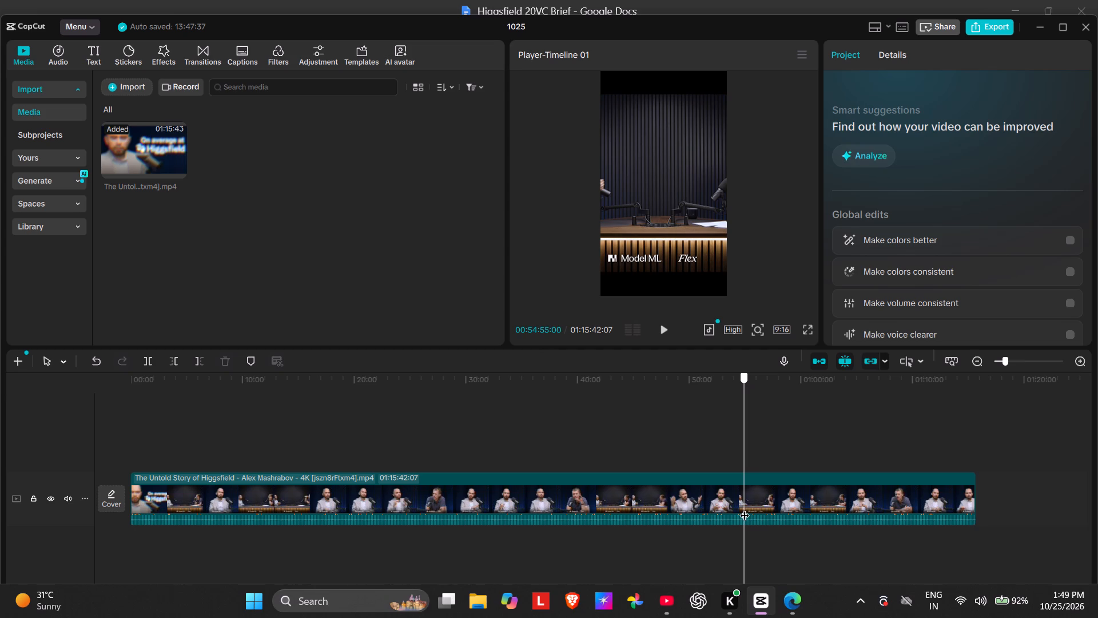
drag(745, 508, 747, 508)
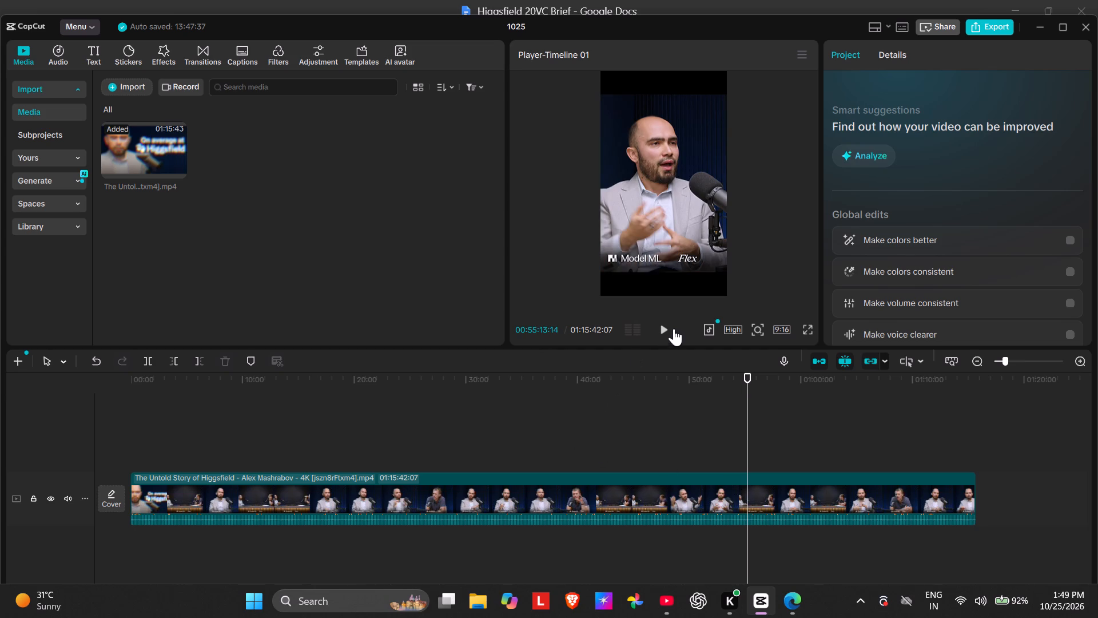
Play the podcast from about 55:13 to about 55:36, listening for the start of the micromanagement moment.
click(670, 331)
click(670, 331)
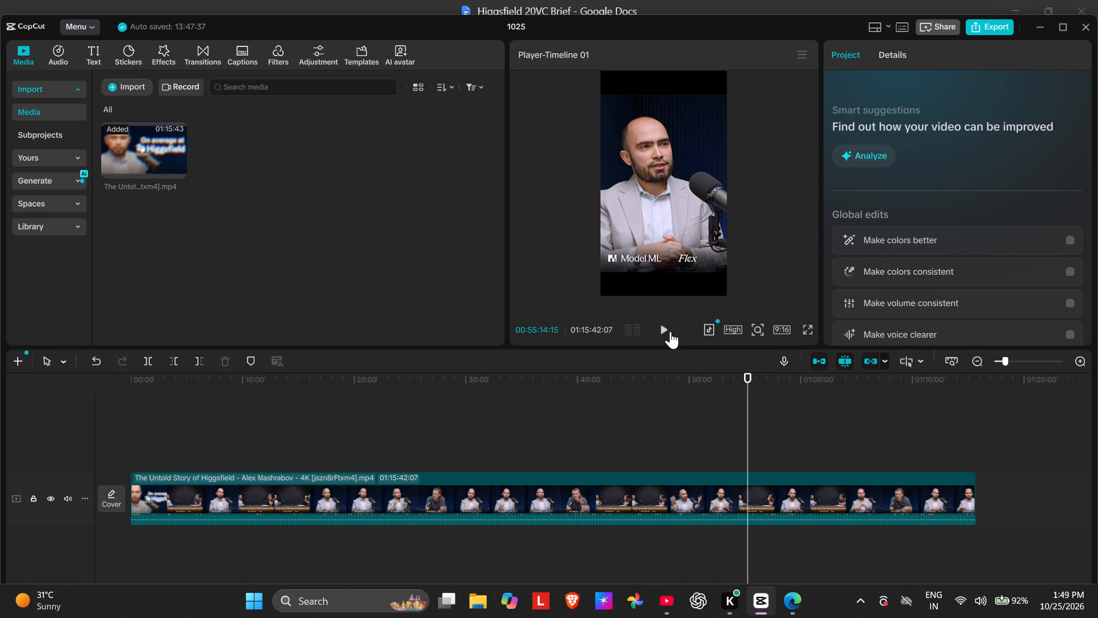
click(670, 331)
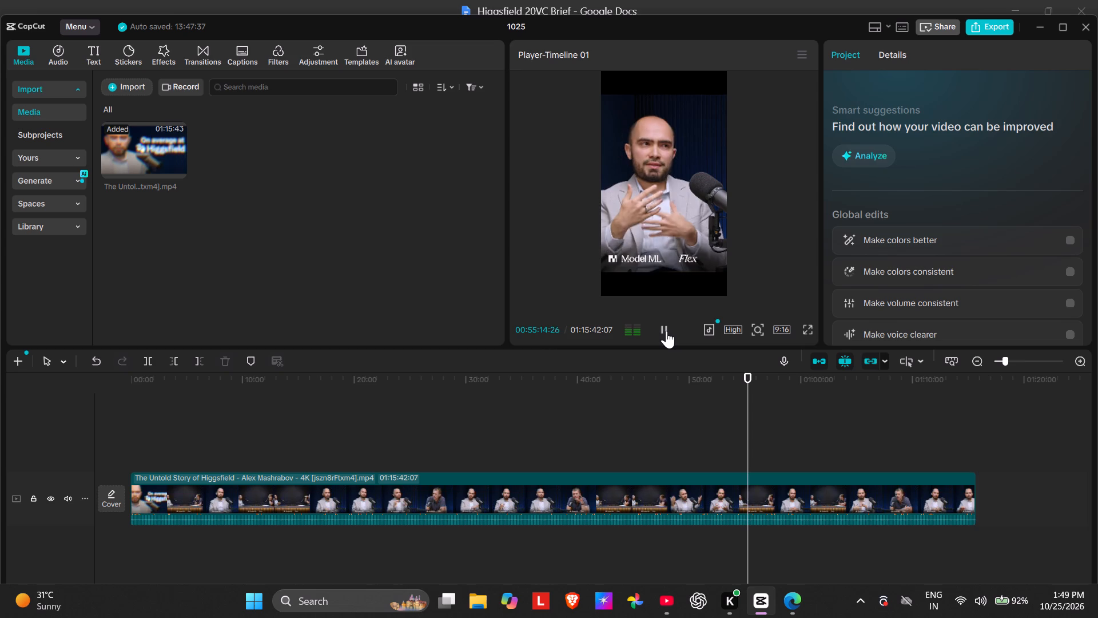
click(666, 331)
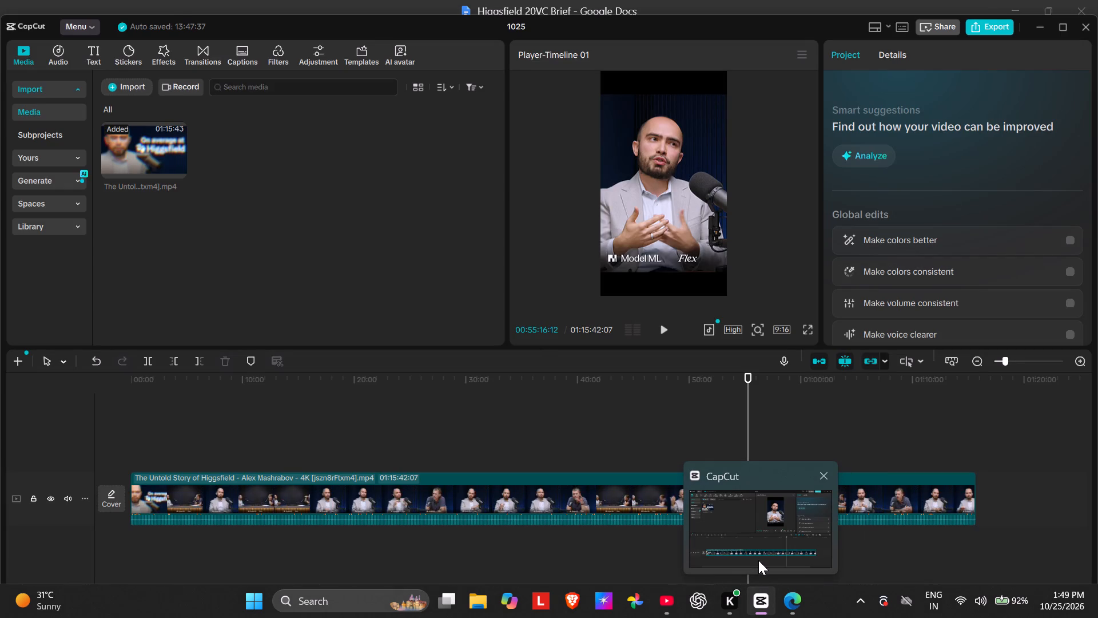
click(758, 560)
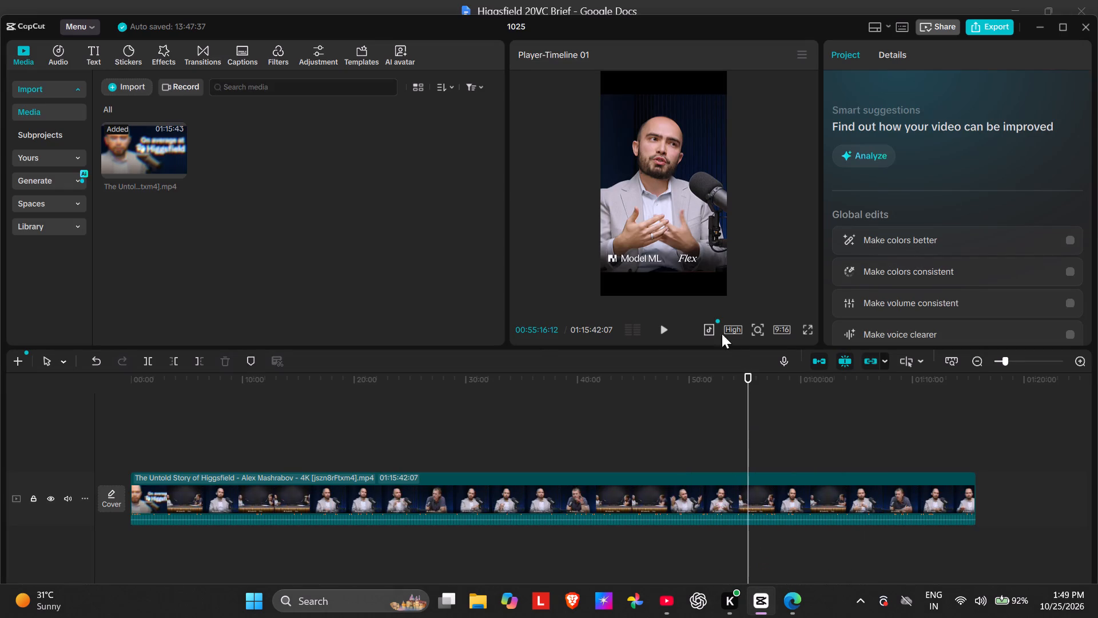
click(658, 327)
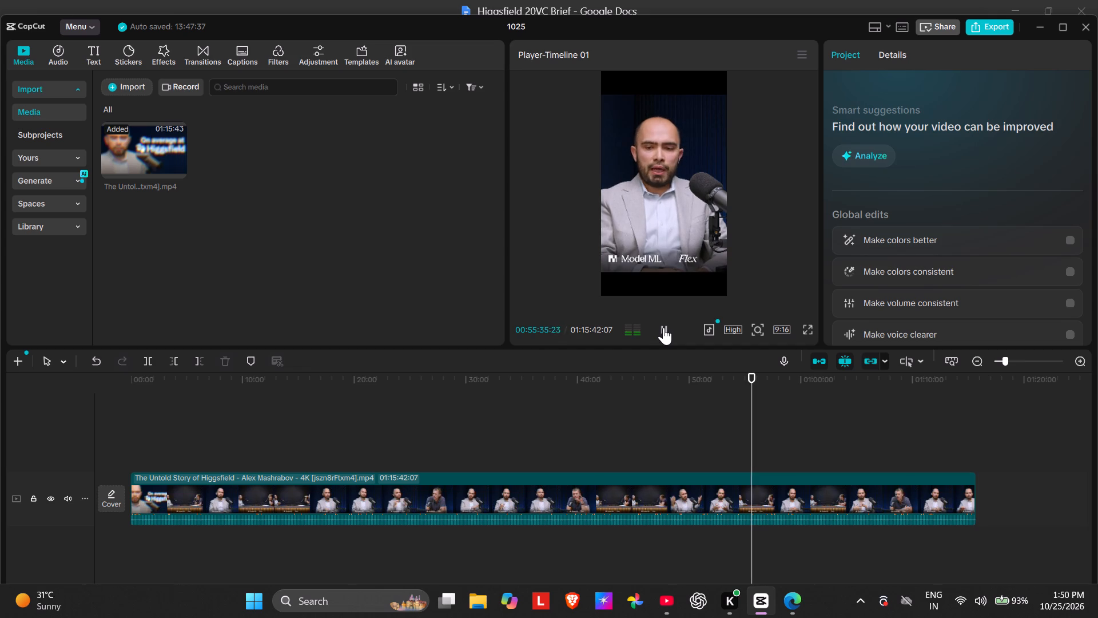
click(663, 327)
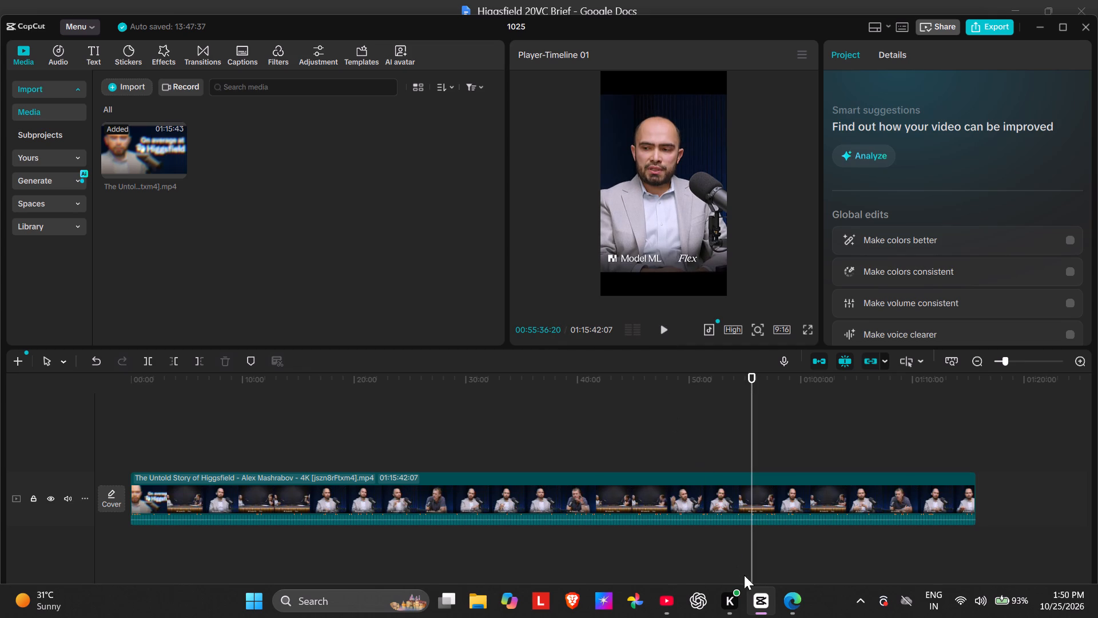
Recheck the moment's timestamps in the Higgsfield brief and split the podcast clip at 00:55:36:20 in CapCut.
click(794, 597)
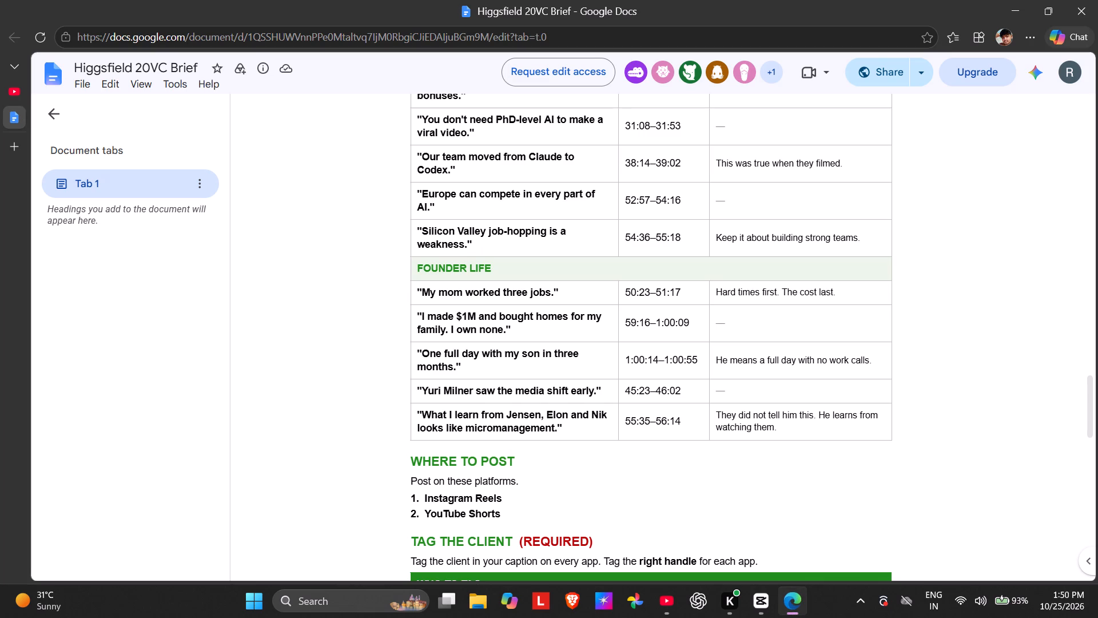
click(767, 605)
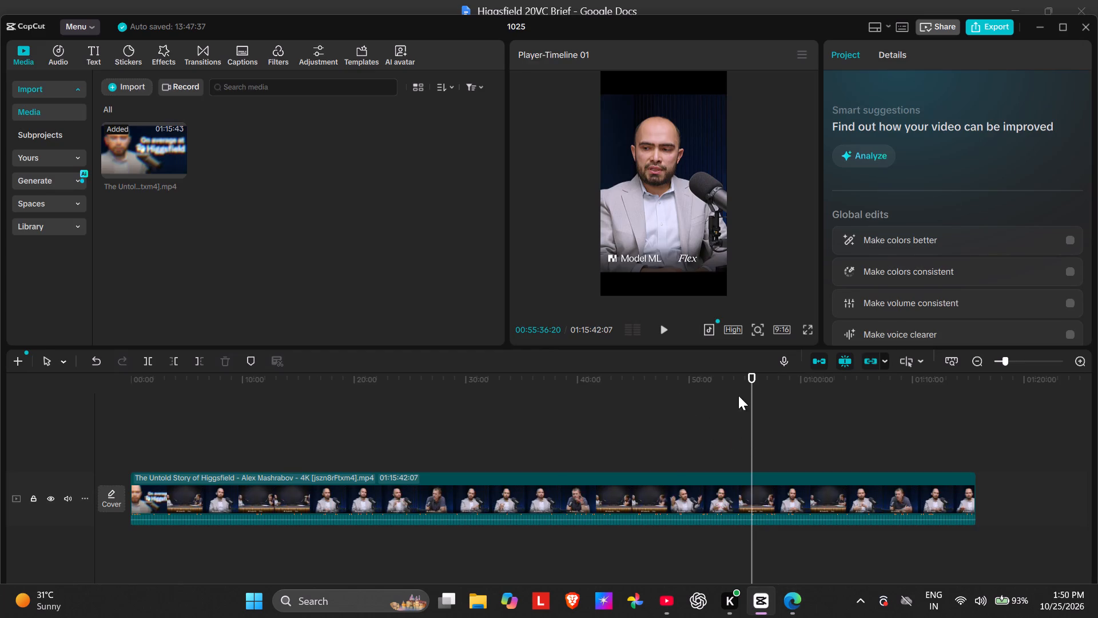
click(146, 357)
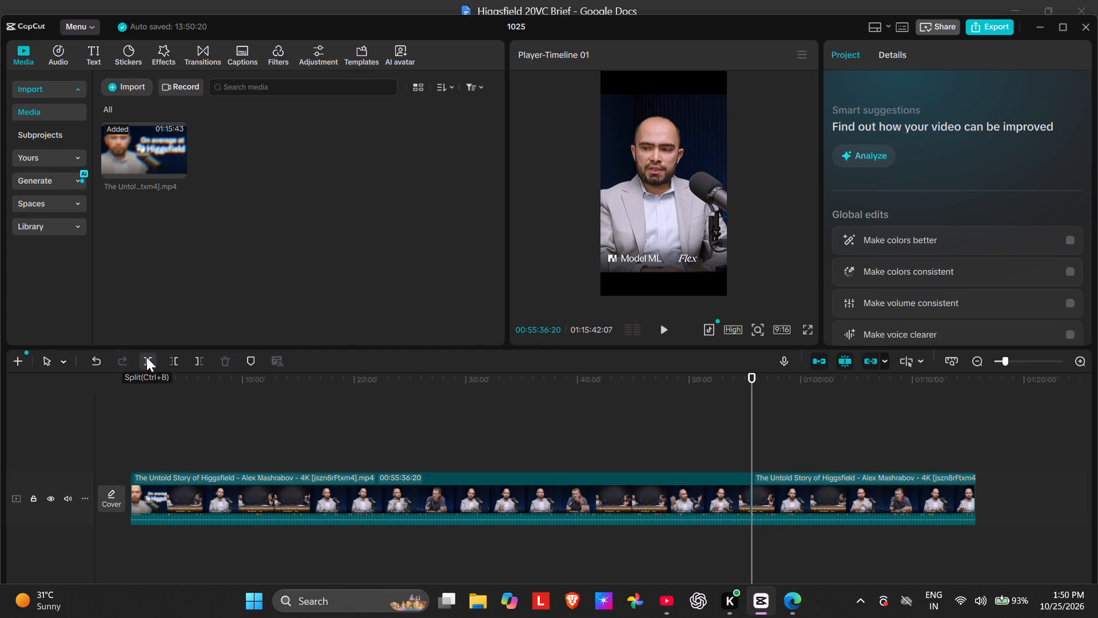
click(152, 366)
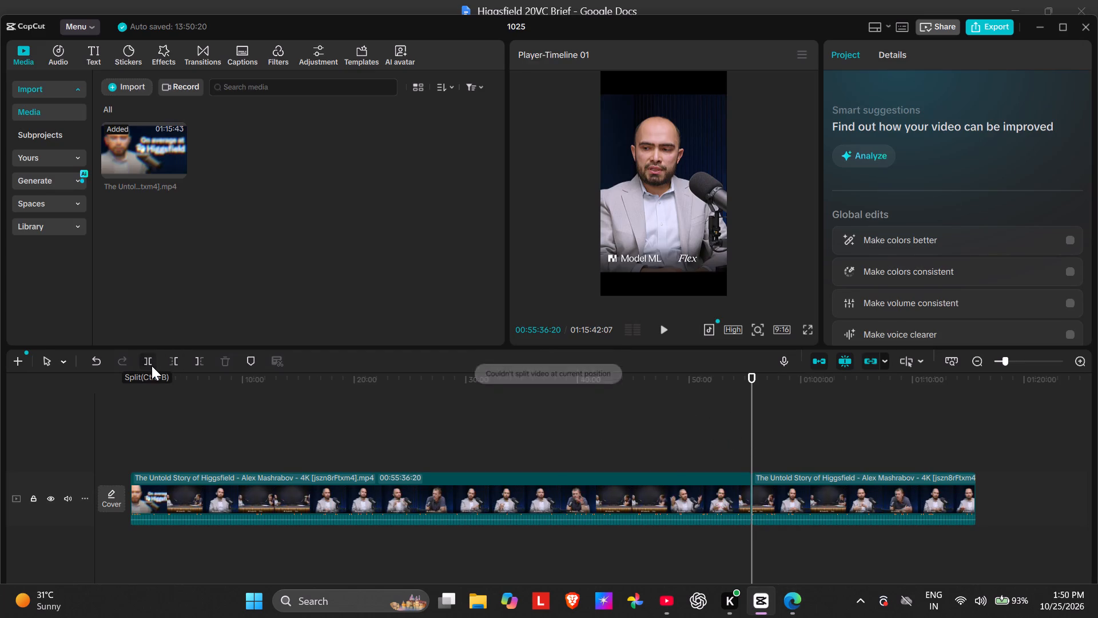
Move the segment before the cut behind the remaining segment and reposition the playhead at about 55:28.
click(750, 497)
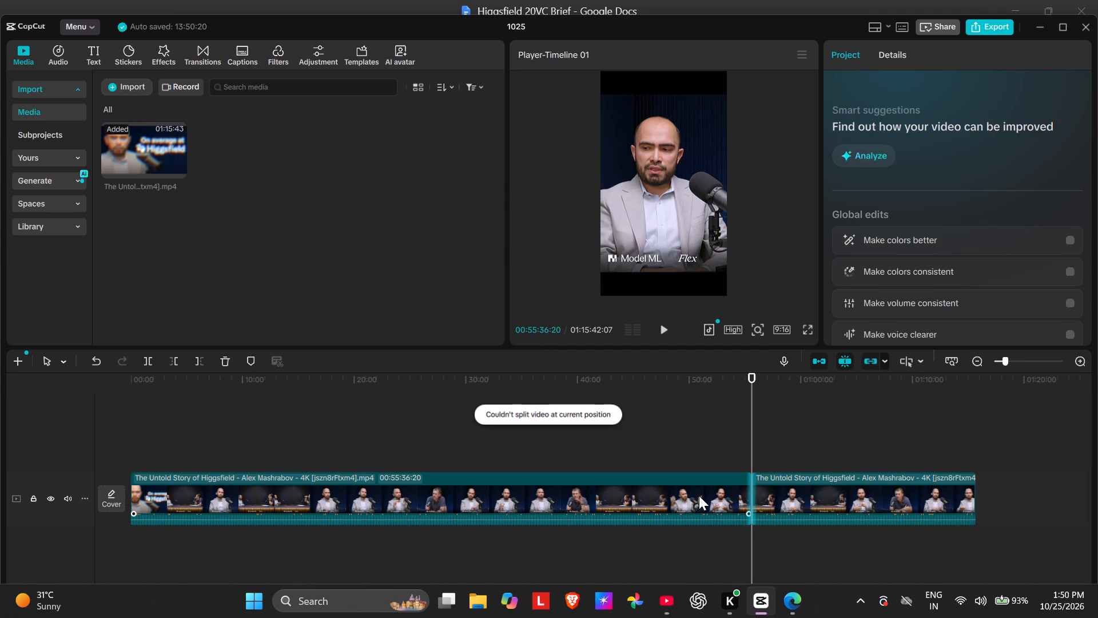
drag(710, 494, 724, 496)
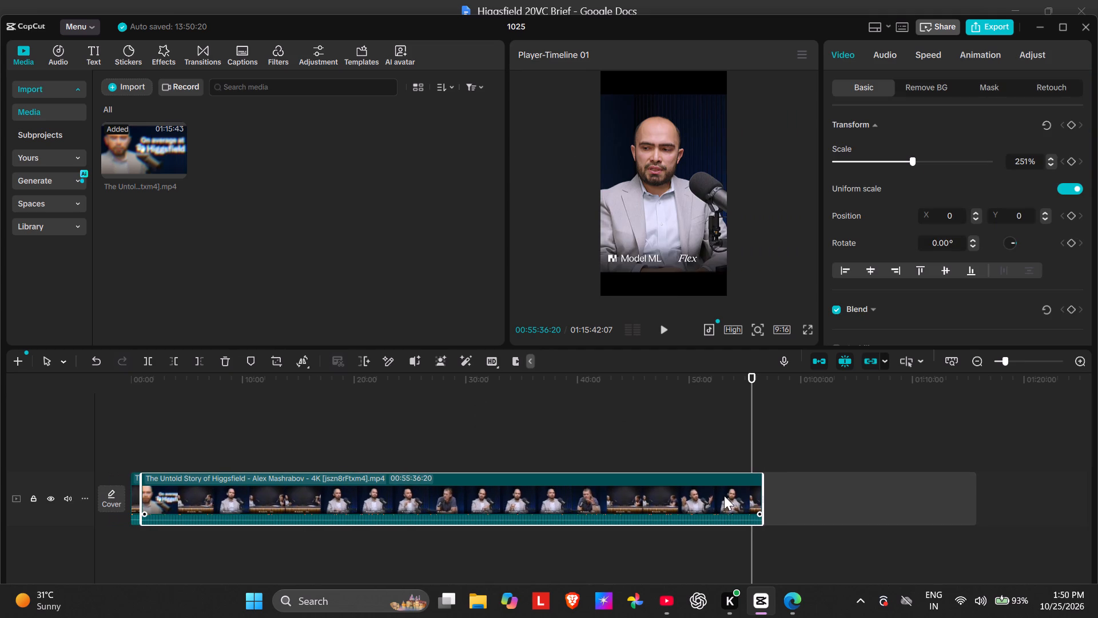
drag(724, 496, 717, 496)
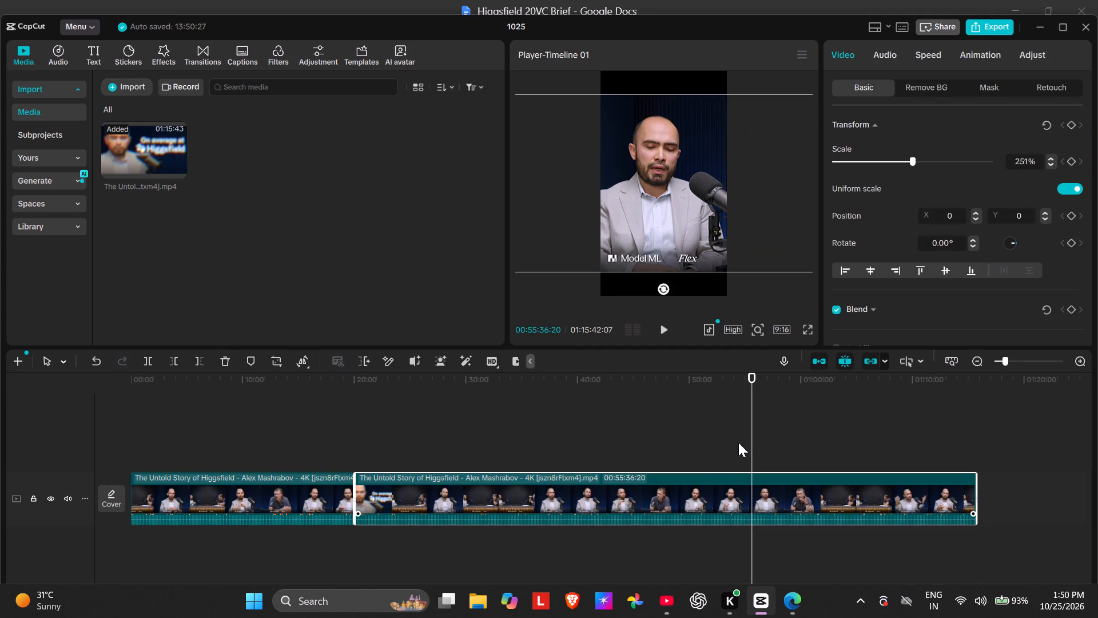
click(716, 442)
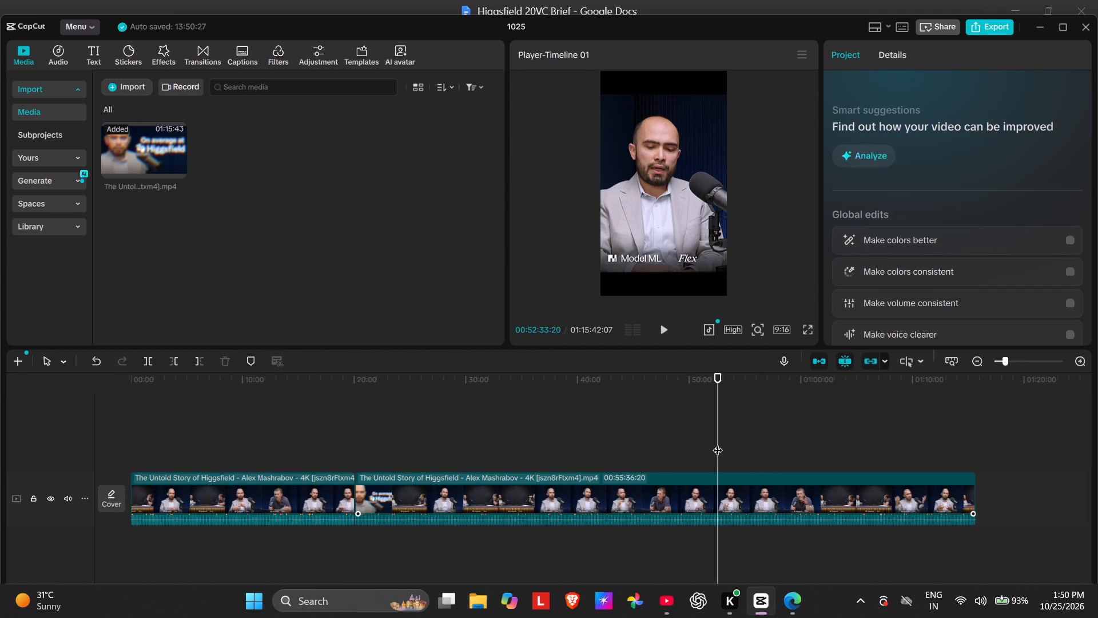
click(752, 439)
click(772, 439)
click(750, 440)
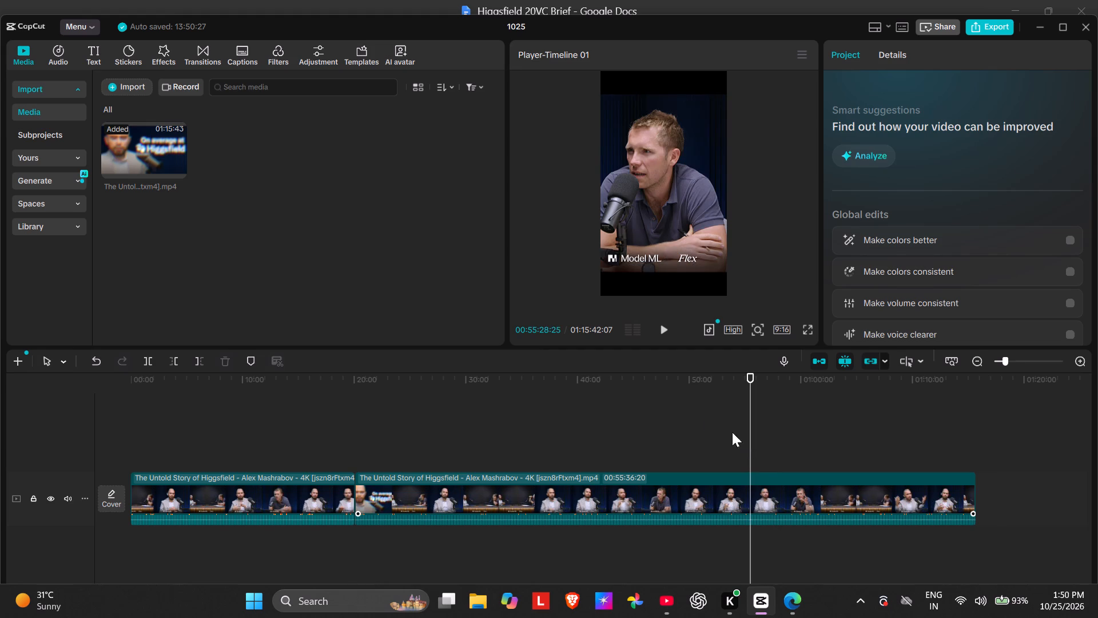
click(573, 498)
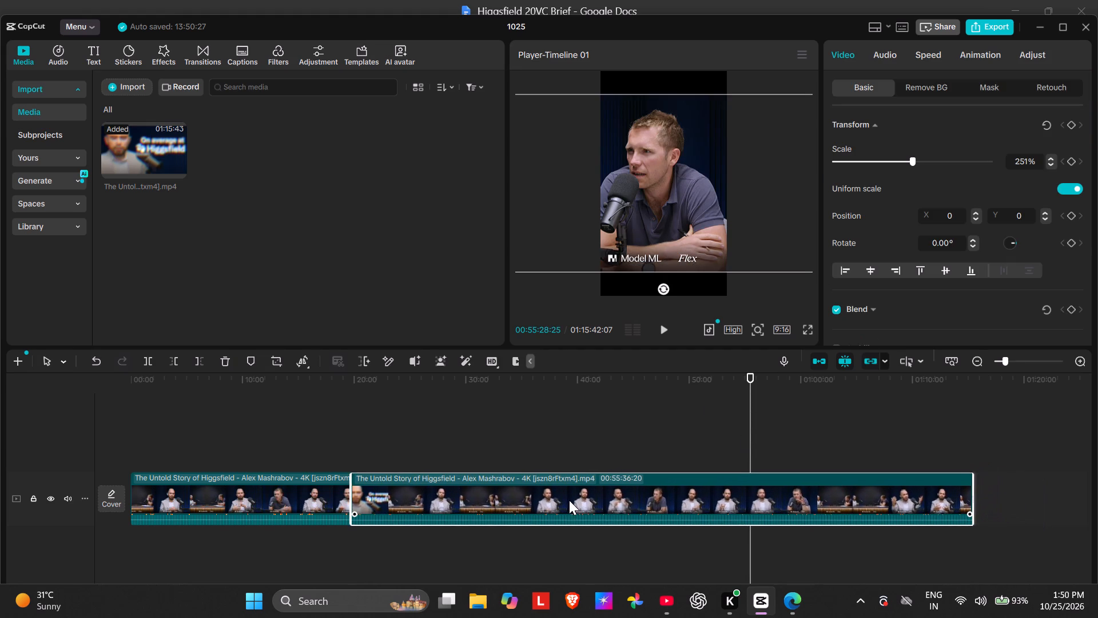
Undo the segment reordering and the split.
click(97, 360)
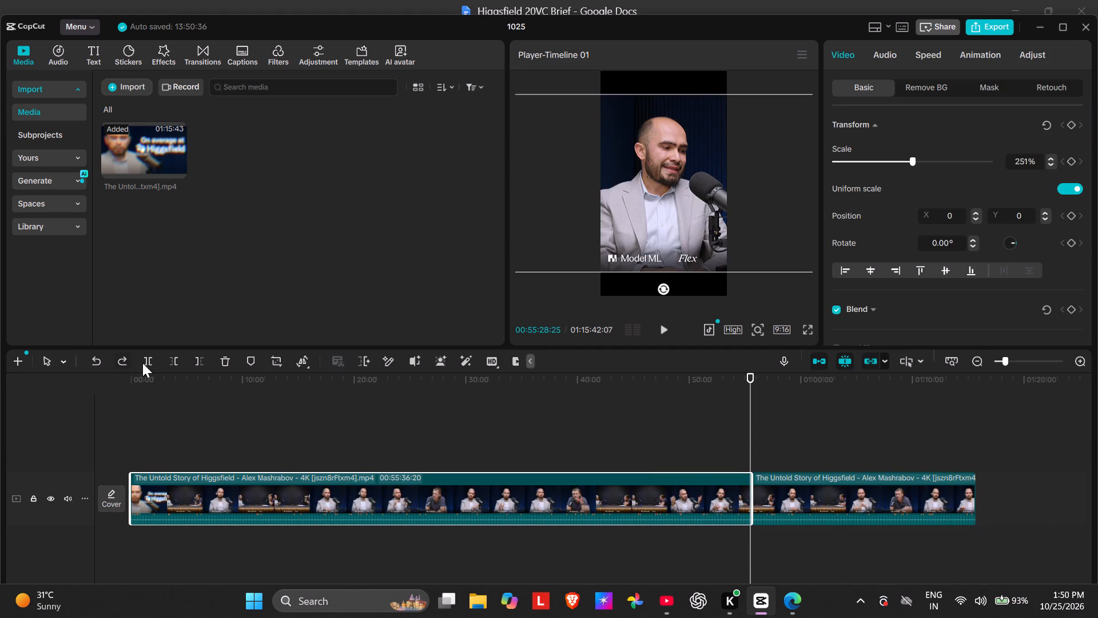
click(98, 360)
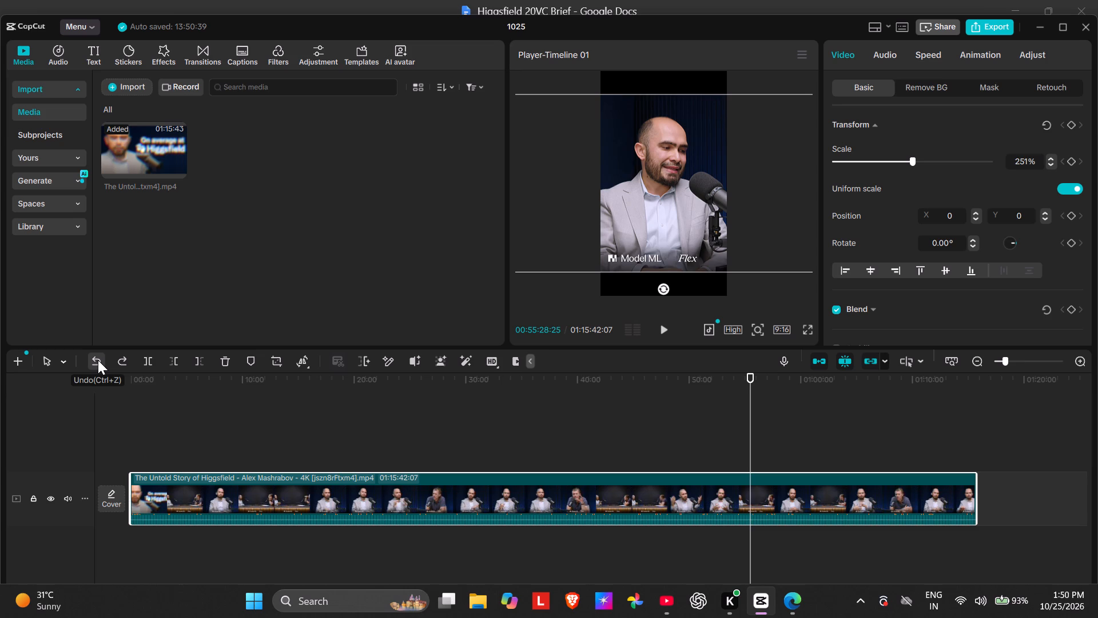
Play the podcast in short bursts from about 55:28 and split the clip at 00:55:36:15.
click(650, 332)
double_click(655, 334)
click(661, 334)
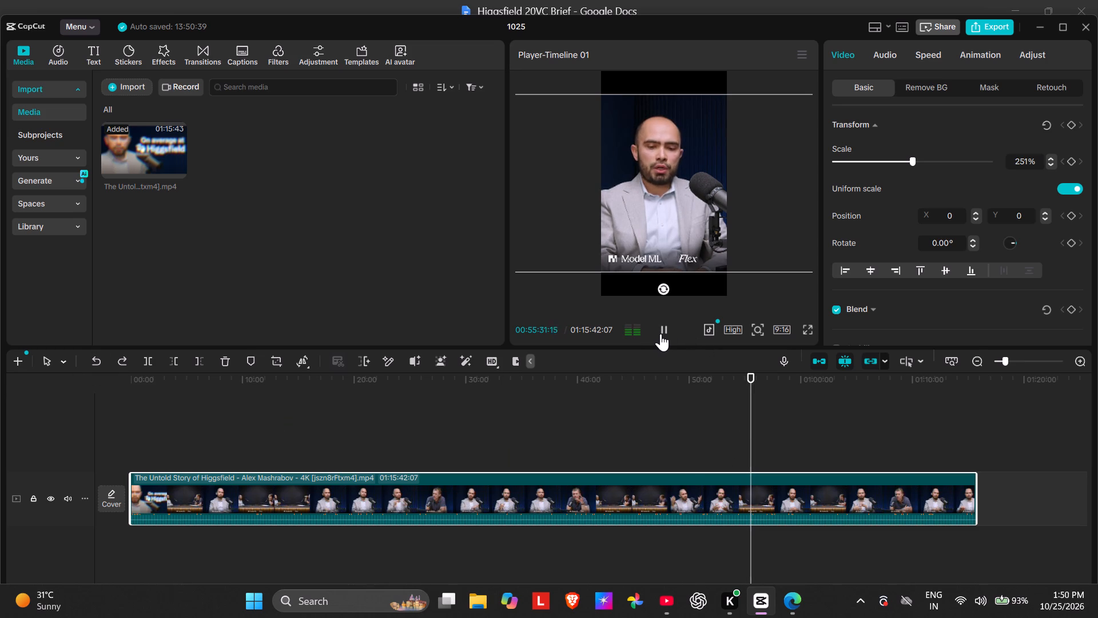
click(661, 334)
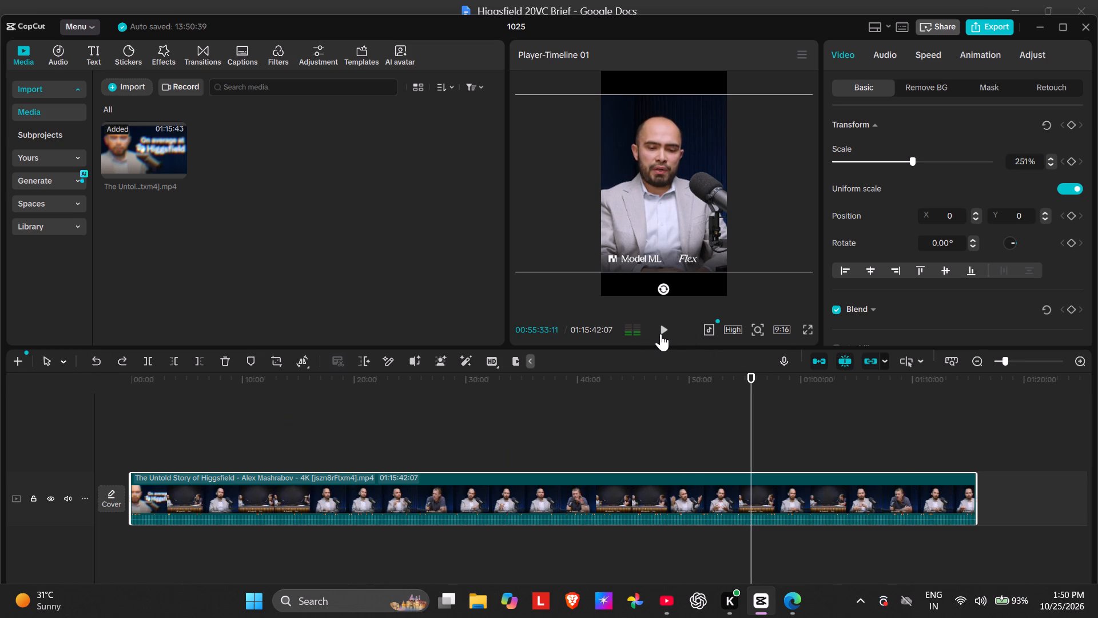
click(661, 334)
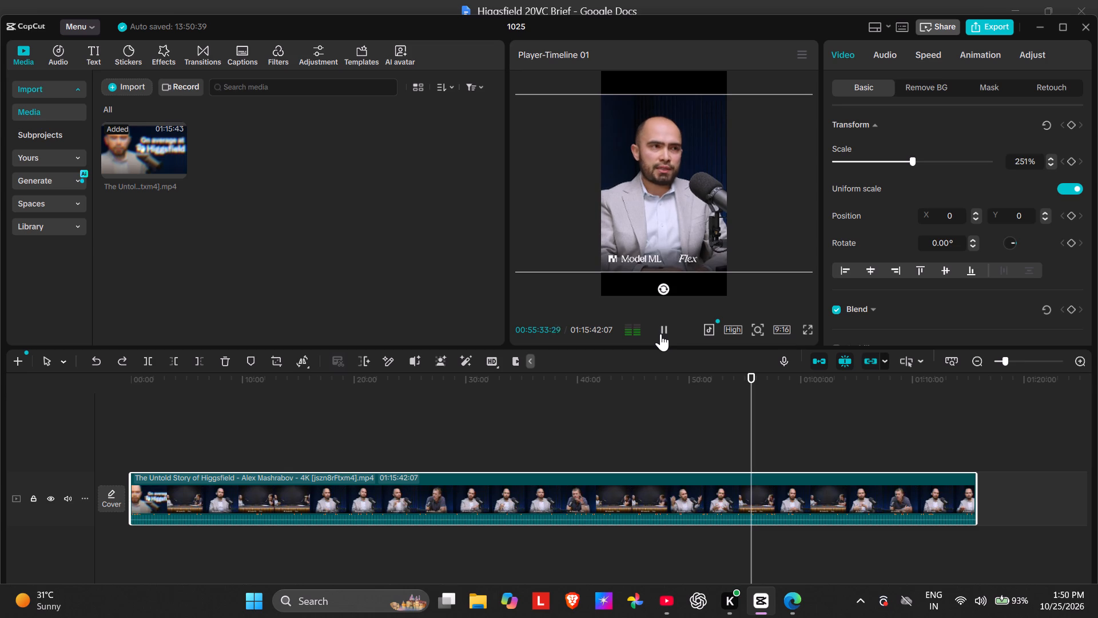
click(661, 334)
click(661, 334)
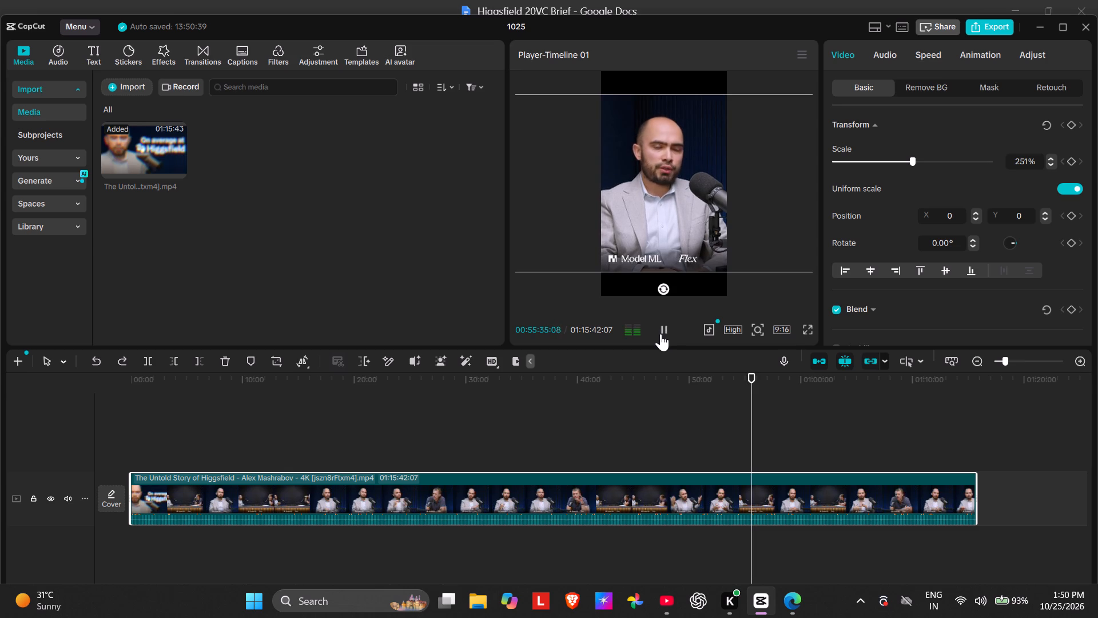
click(661, 334)
click(661, 334)
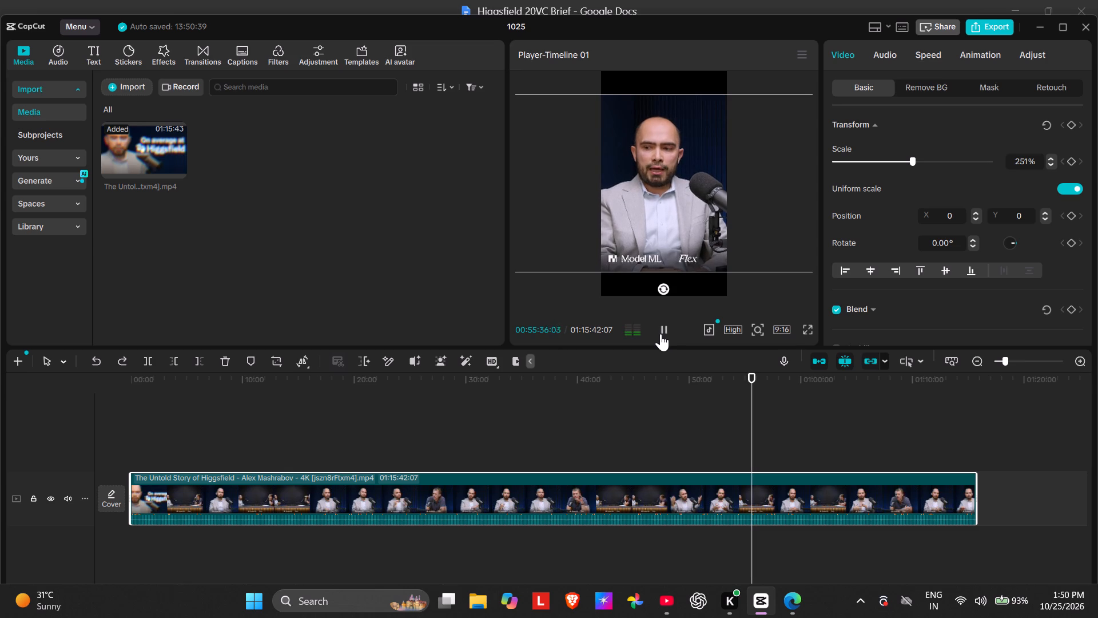
click(661, 334)
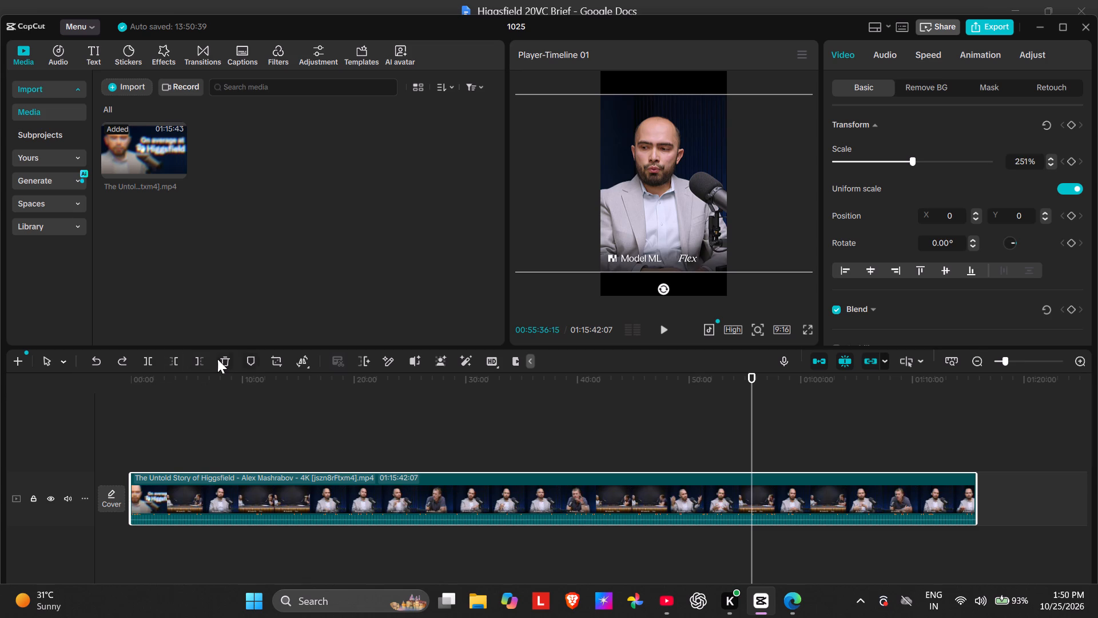
click(738, 505)
click(769, 505)
click(149, 359)
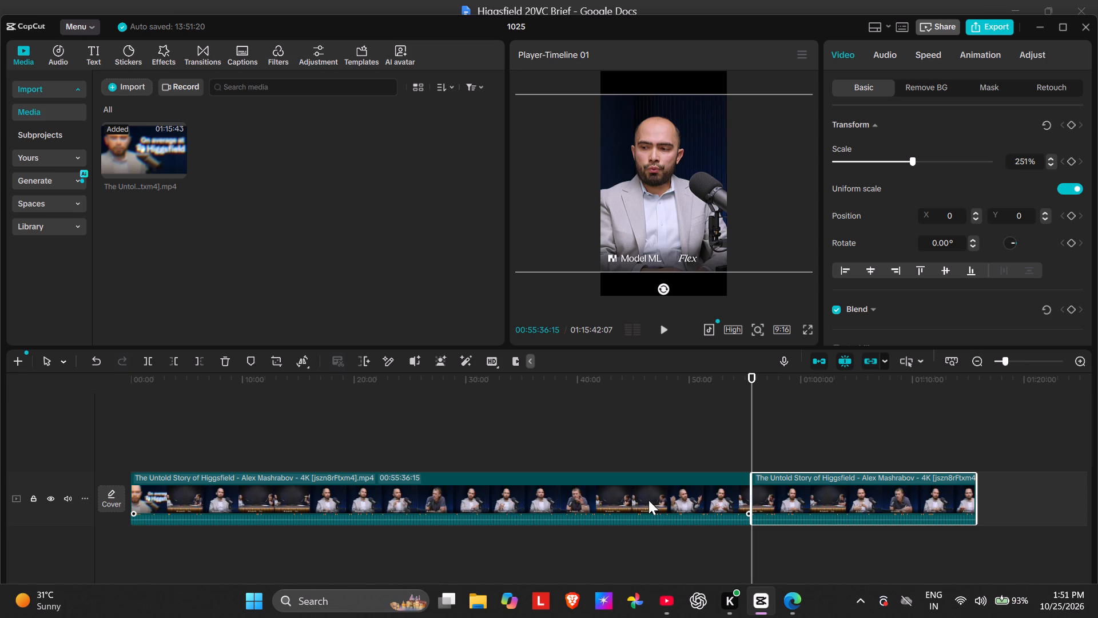
Play the segment after the cut to about 55:40 to check how the moment begins.
click(670, 328)
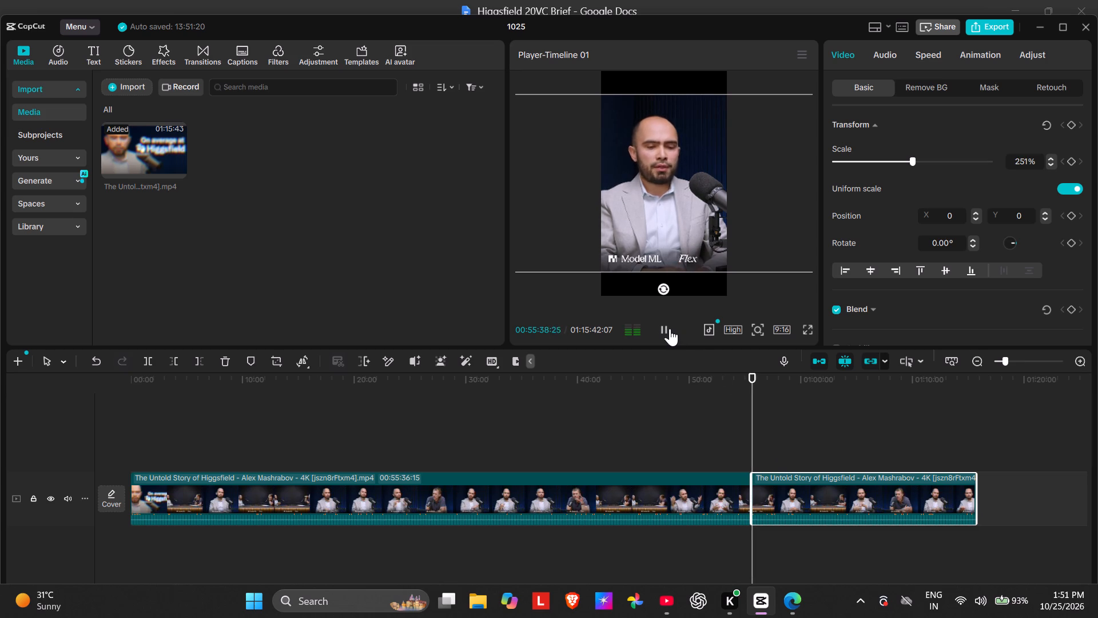
click(670, 328)
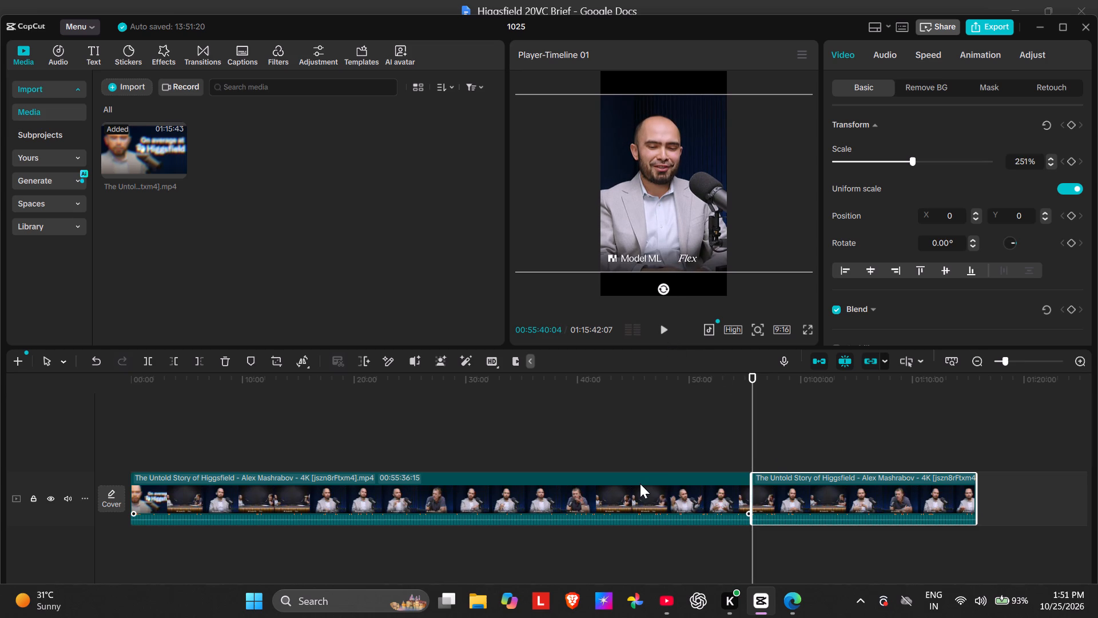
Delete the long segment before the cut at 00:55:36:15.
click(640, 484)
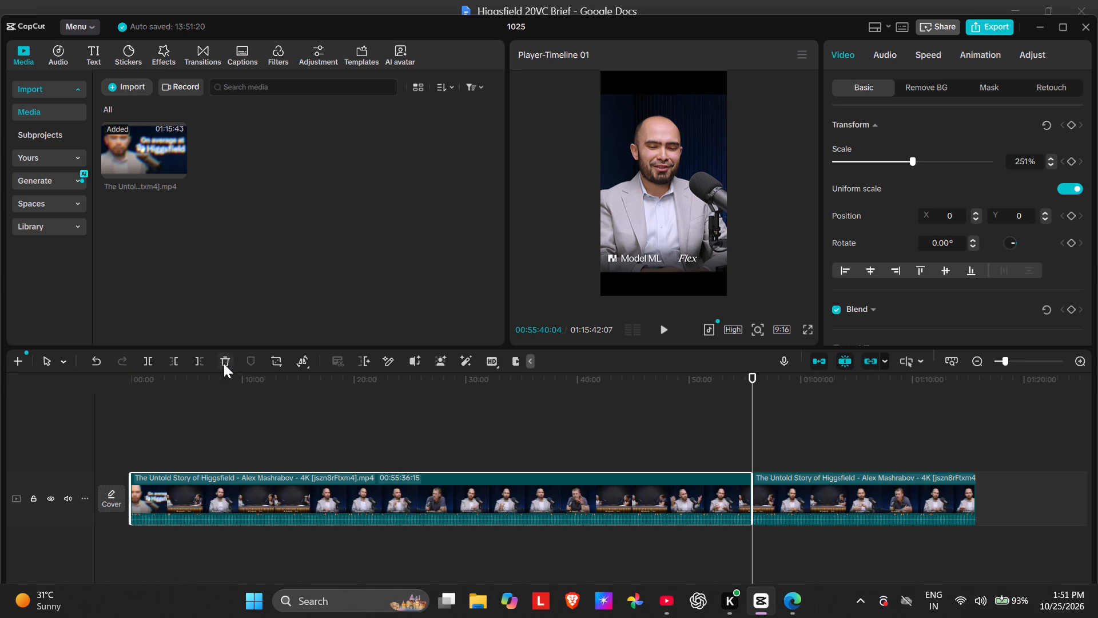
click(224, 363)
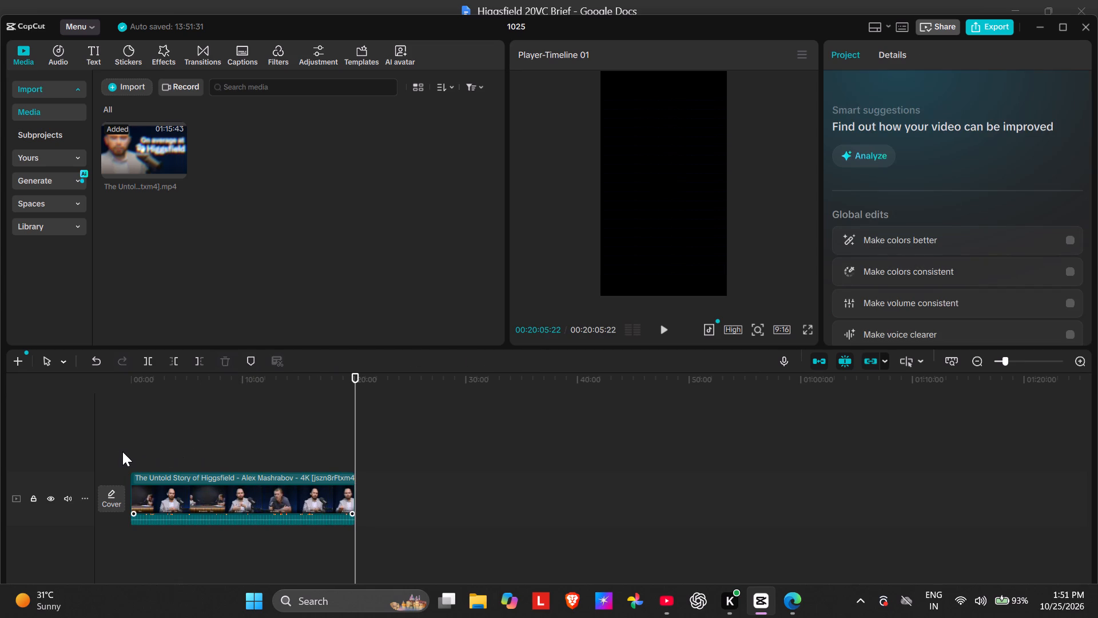
Play the opening seconds of the remaining segment from its start and recheck the moment's timestamps in the brief.
click(130, 450)
click(139, 450)
drag(137, 451, 126, 459)
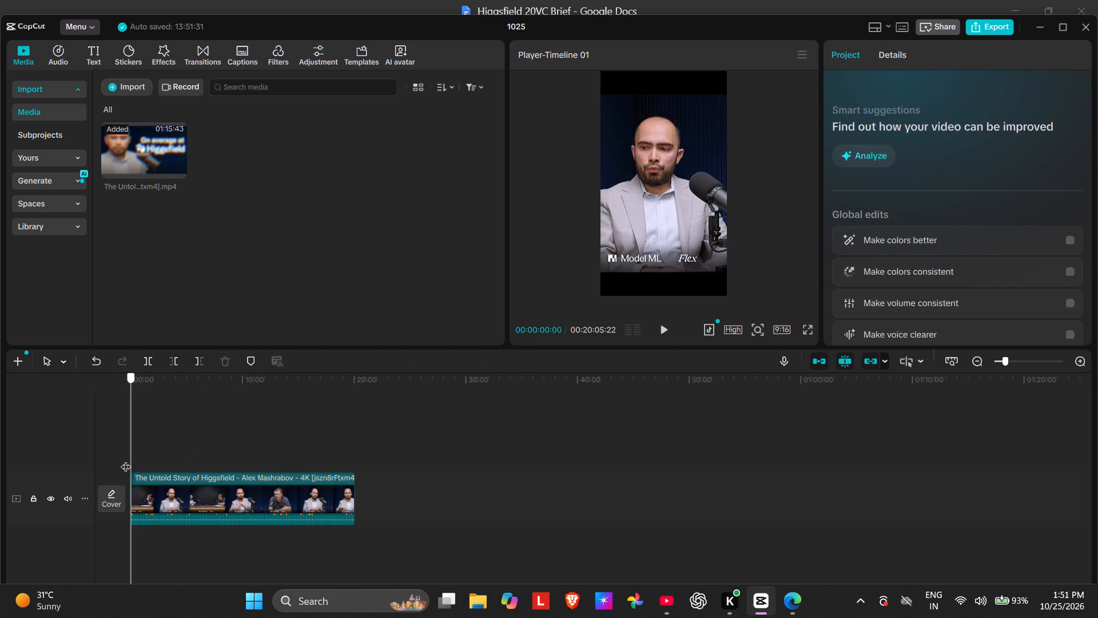
drag(126, 459, 125, 459)
click(658, 331)
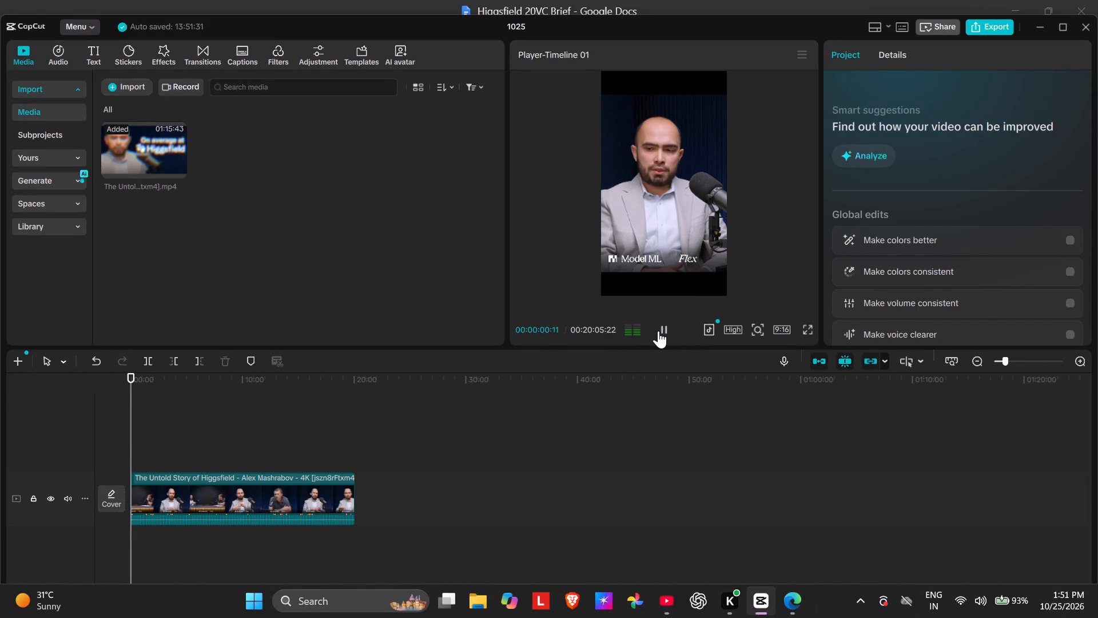
click(658, 331)
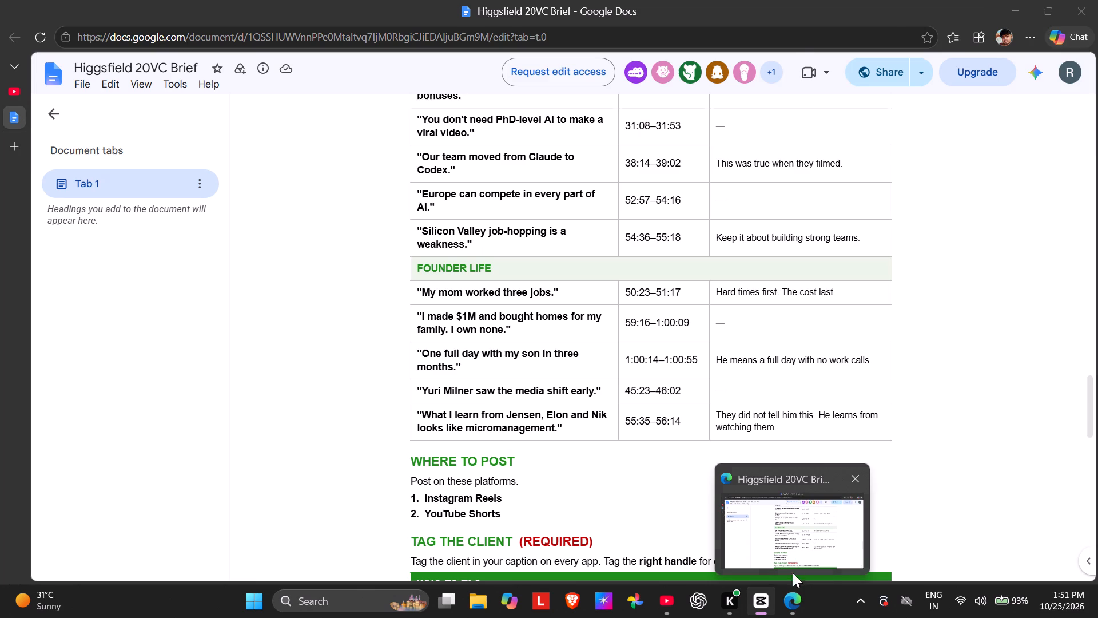
click(628, 492)
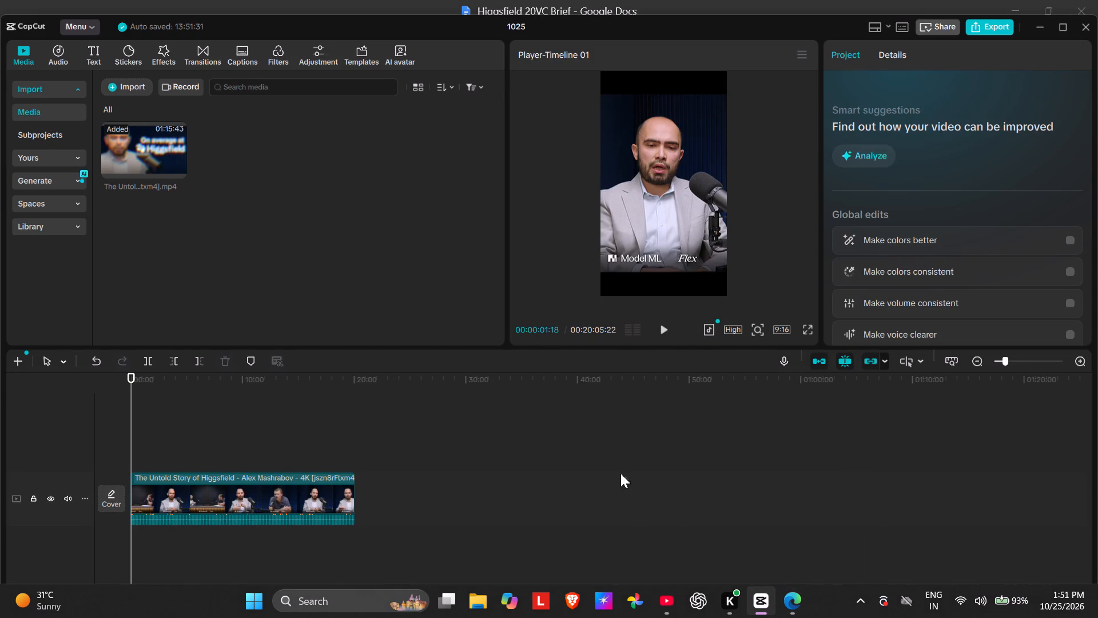
click(134, 462)
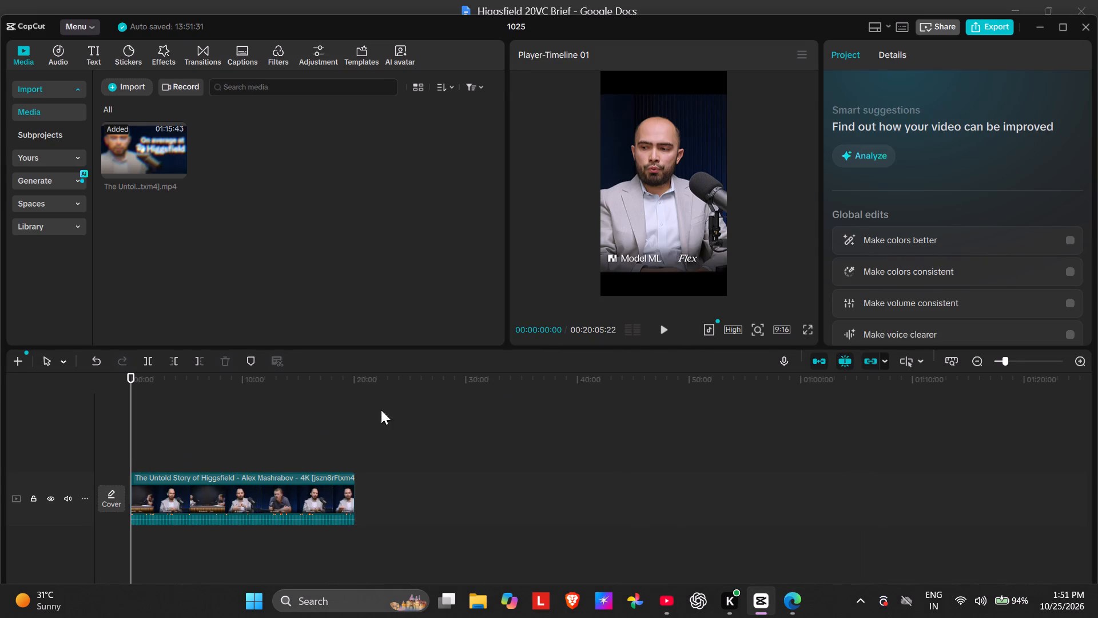
click(666, 337)
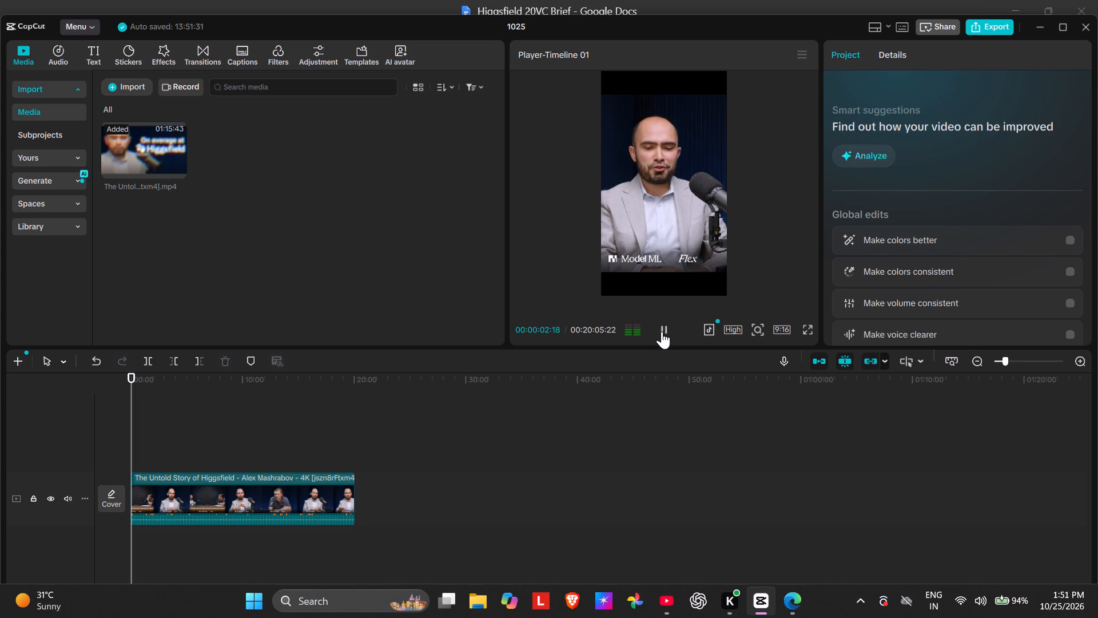
click(662, 331)
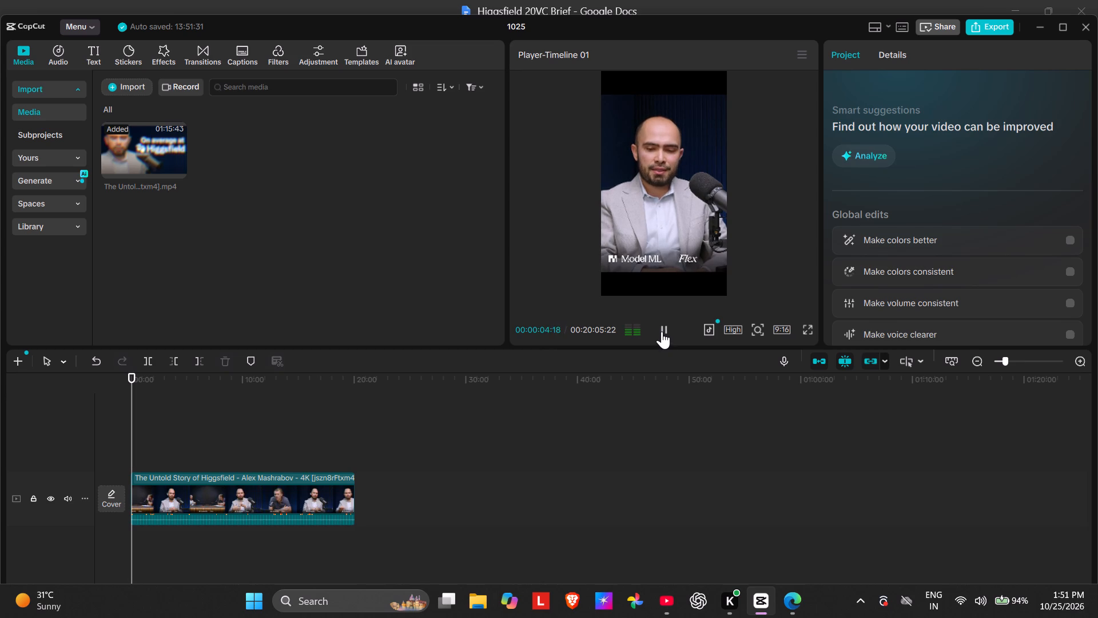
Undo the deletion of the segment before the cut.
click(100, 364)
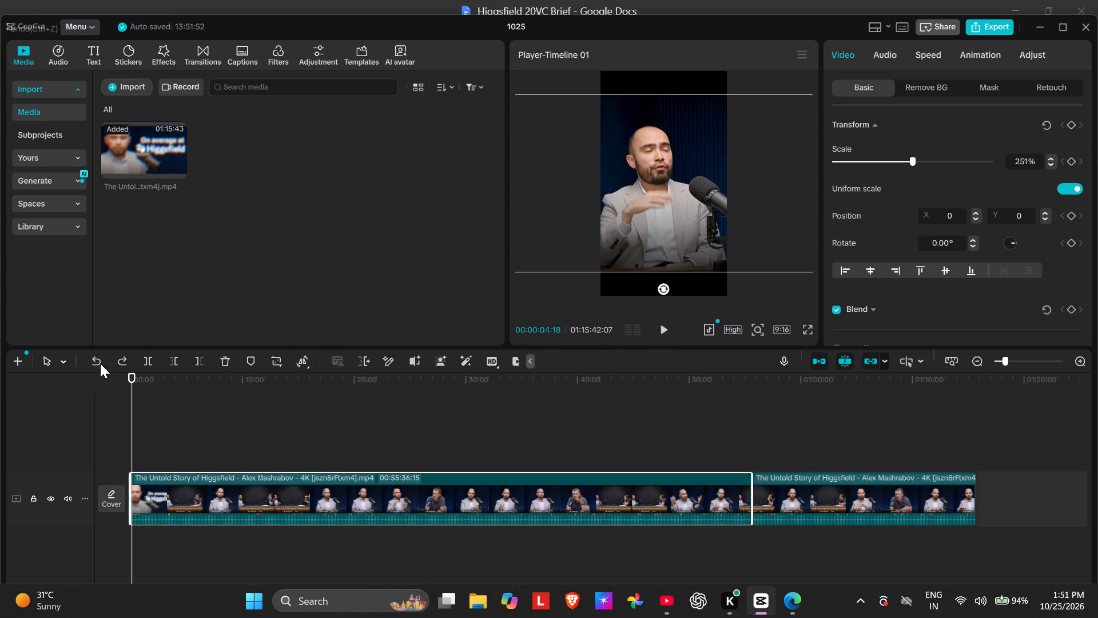
Play the moment from the cut at 00:55:36:15 and split the clip where it ends, at 00:56:15:02.
click(742, 435)
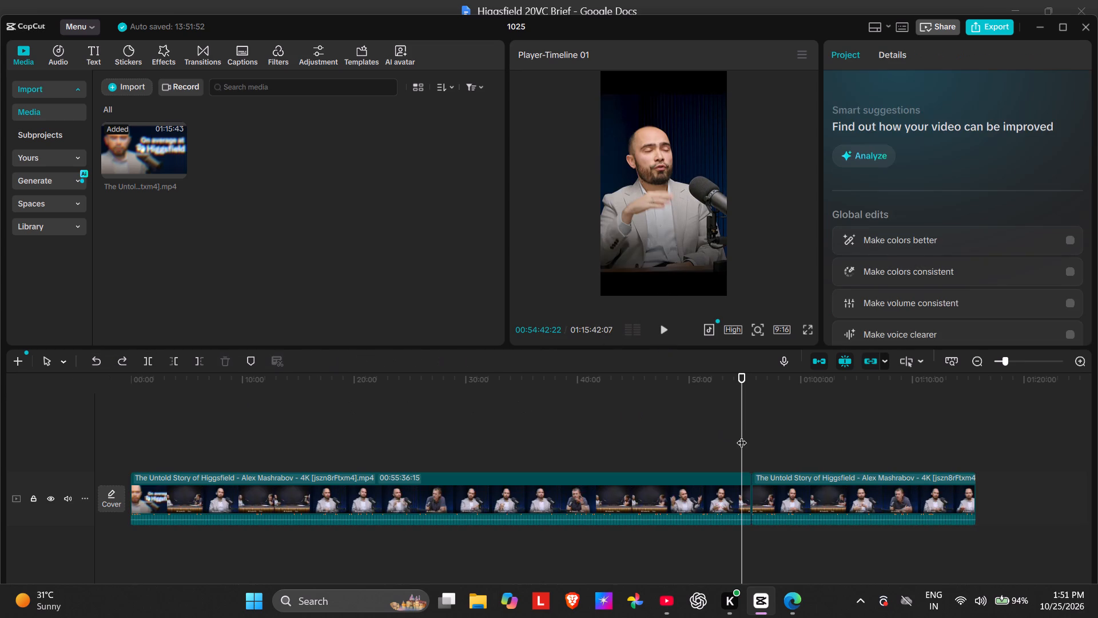
click(749, 435)
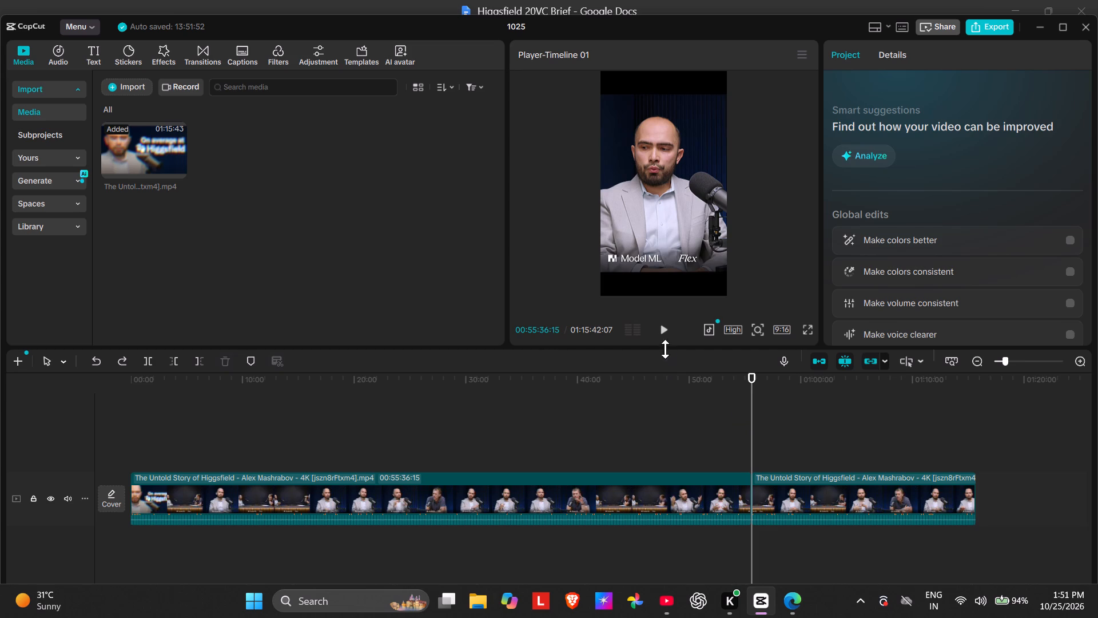
click(669, 331)
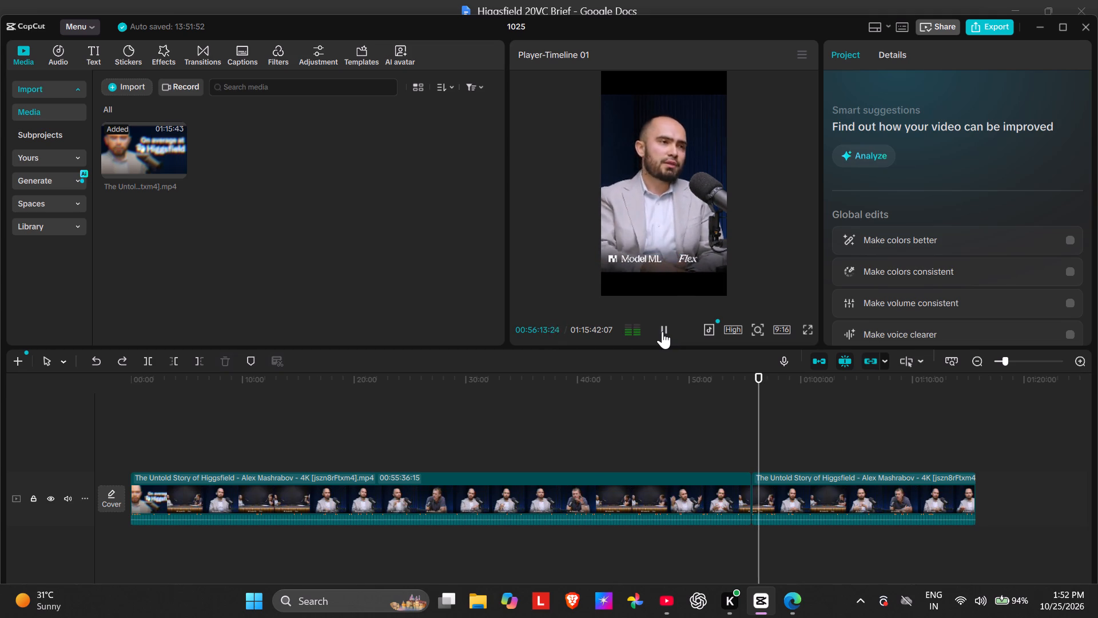
click(662, 331)
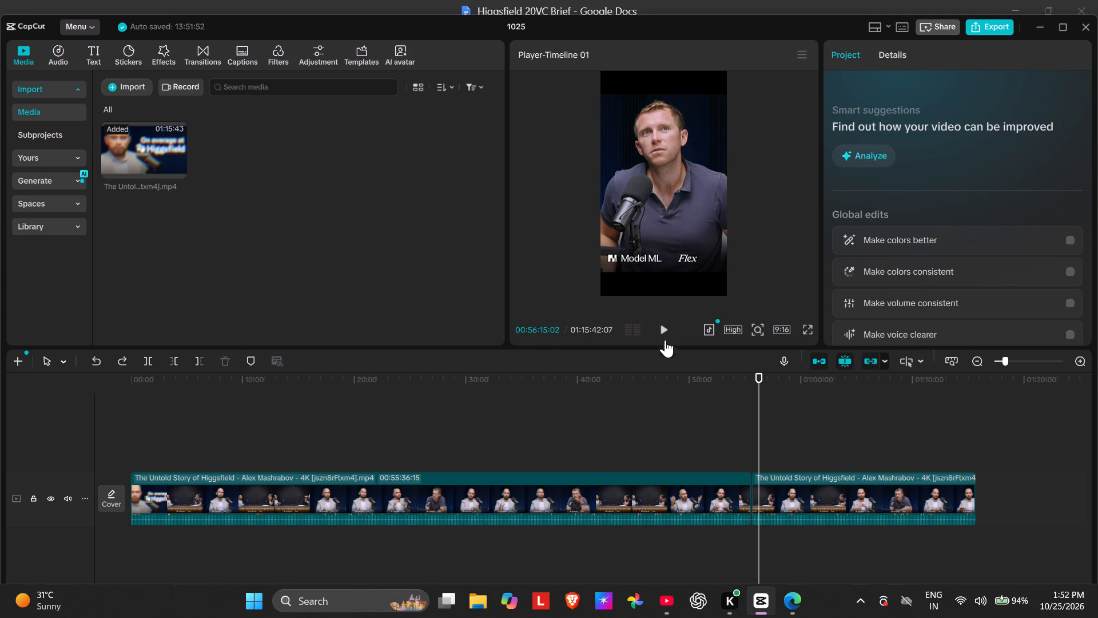
click(149, 358)
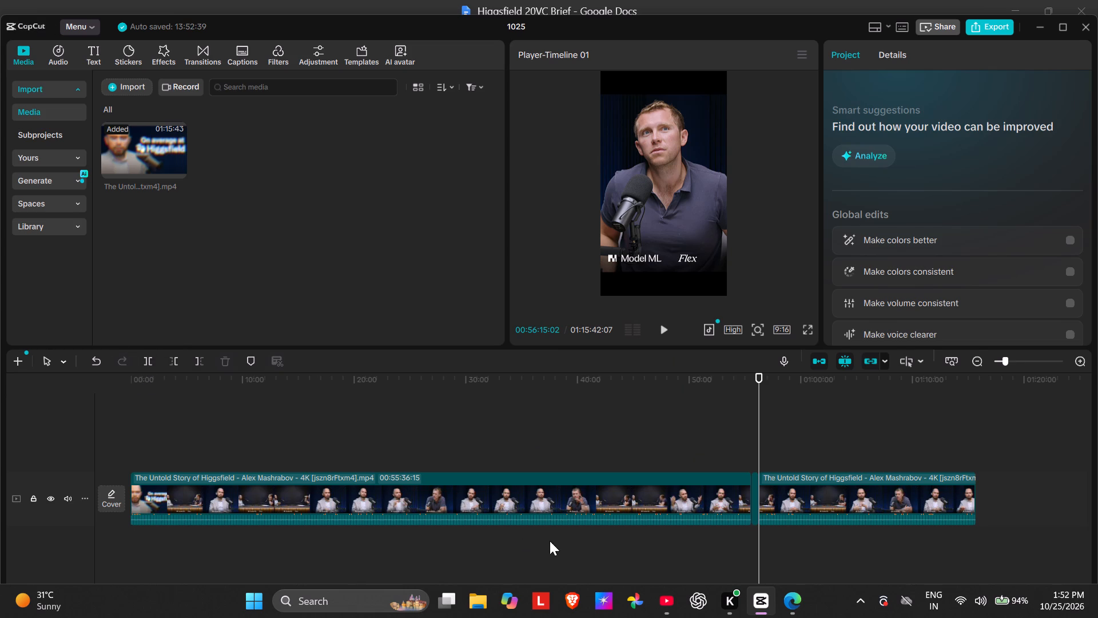
Delete the segments after and before the micromanagement moment so that only the part between the two cuts is kept.
click(814, 500)
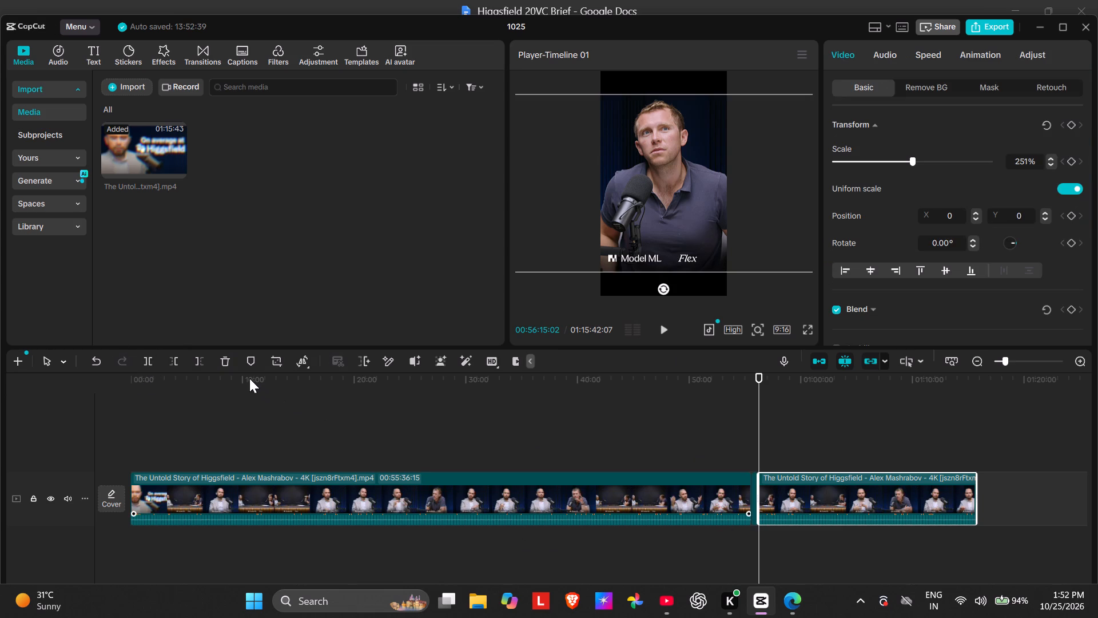
click(225, 362)
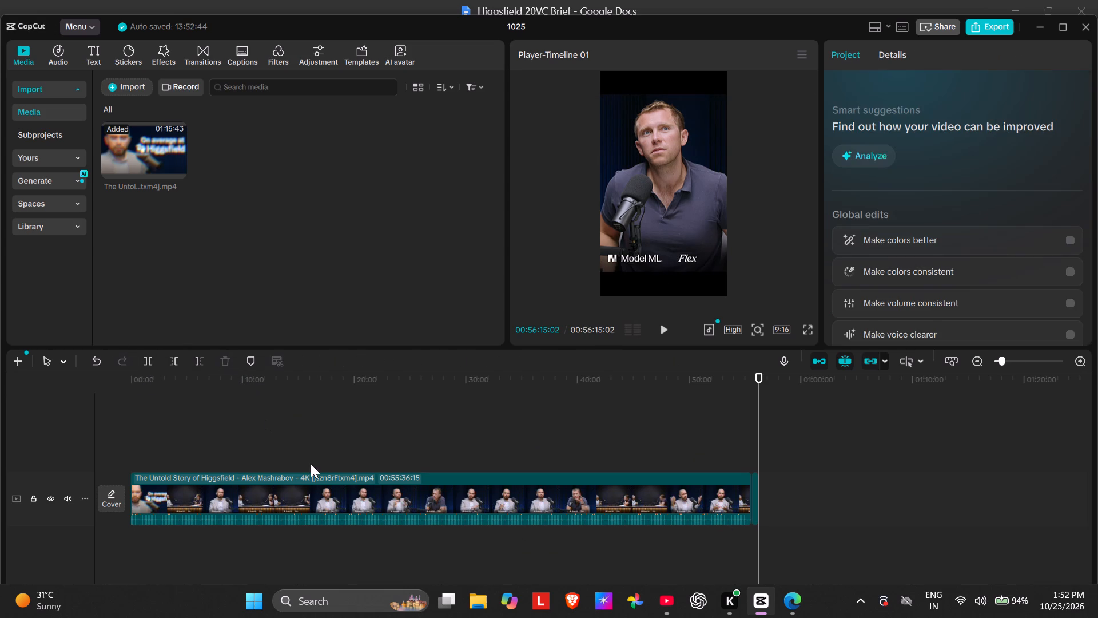
click(392, 504)
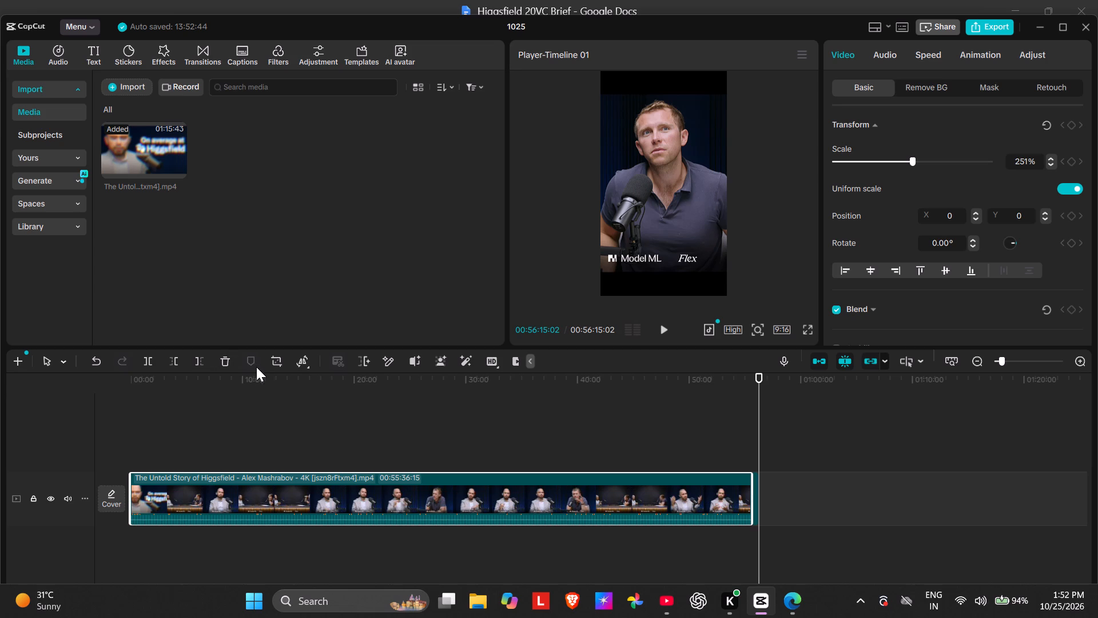
click(223, 364)
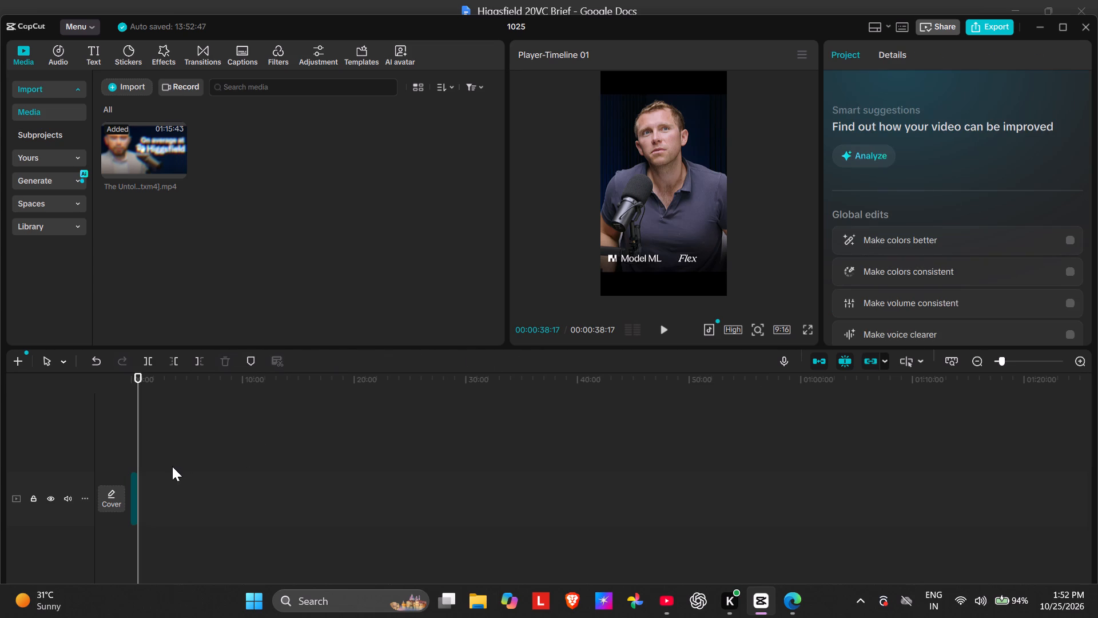
Play the trimmed clip from its start to about 00:08 to check the opening.
scroll(172, 465, right, 1)
ctrl+scroll(172, 464, up, 1)
ctrl+scroll(172, 464, right, 1)
ctrl+scroll(172, 464, up, 3)
ctrl+scroll(341, 528, up, 3)
ctrl+scroll(206, 437, up, 1)
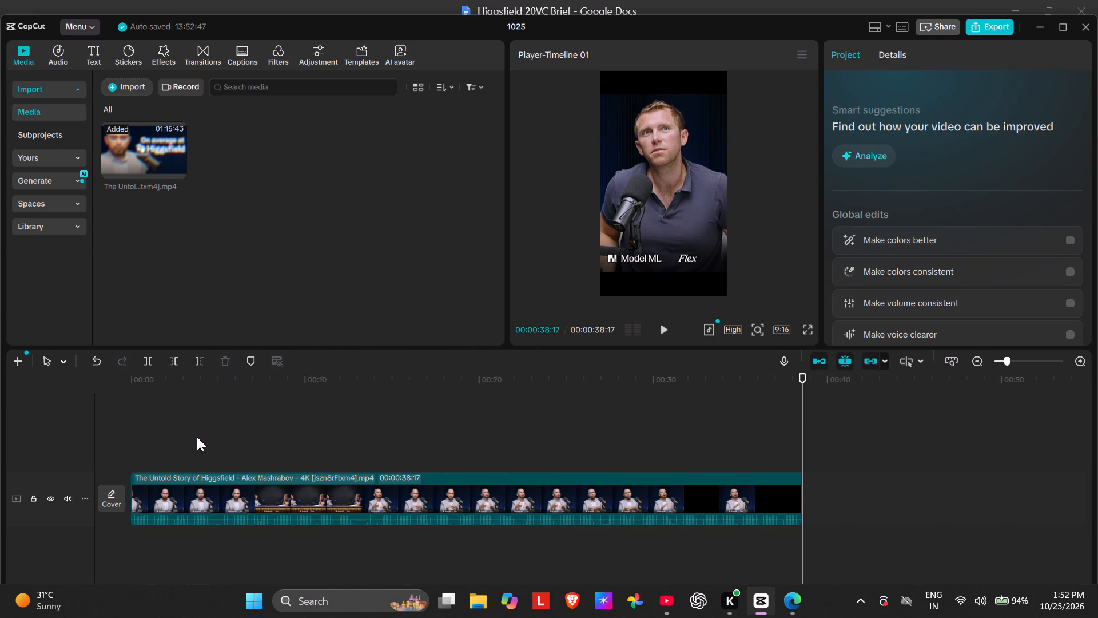
click(132, 451)
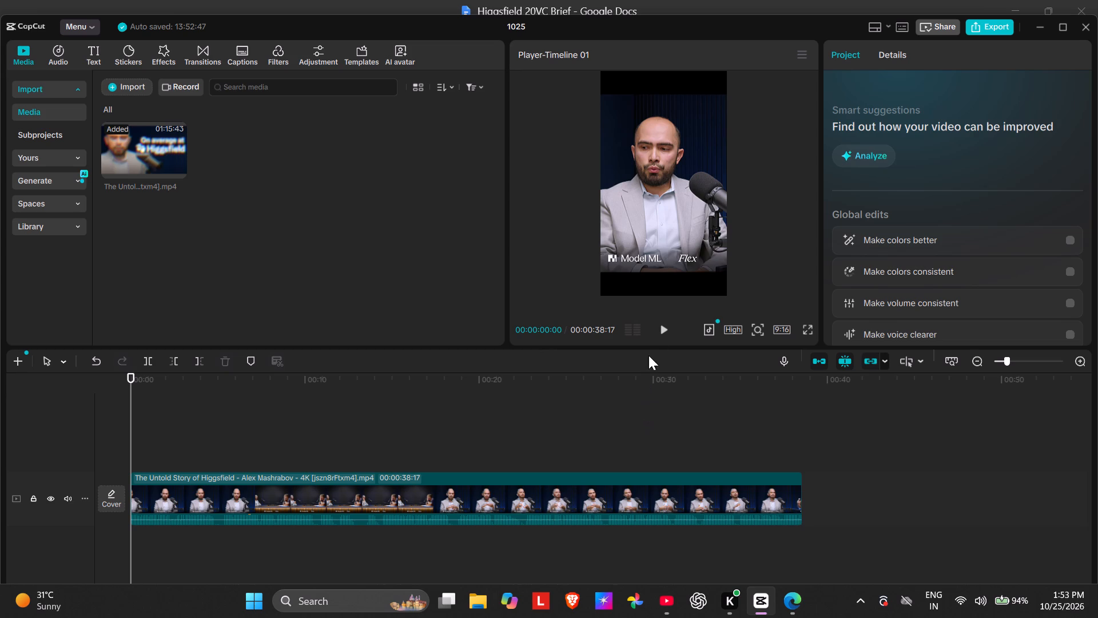
click(654, 330)
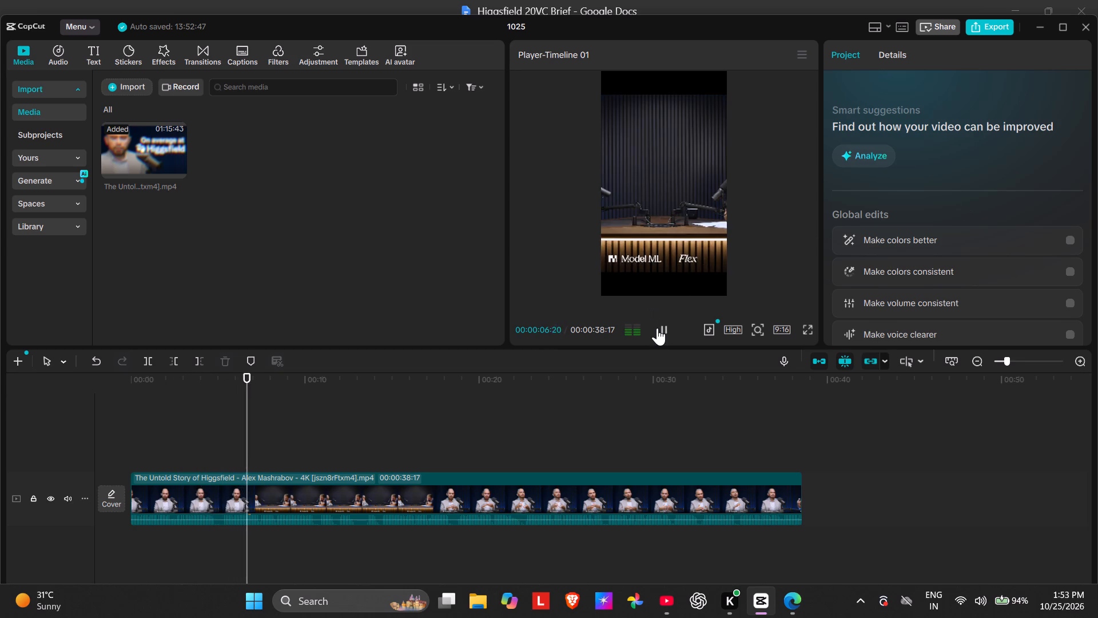
click(657, 328)
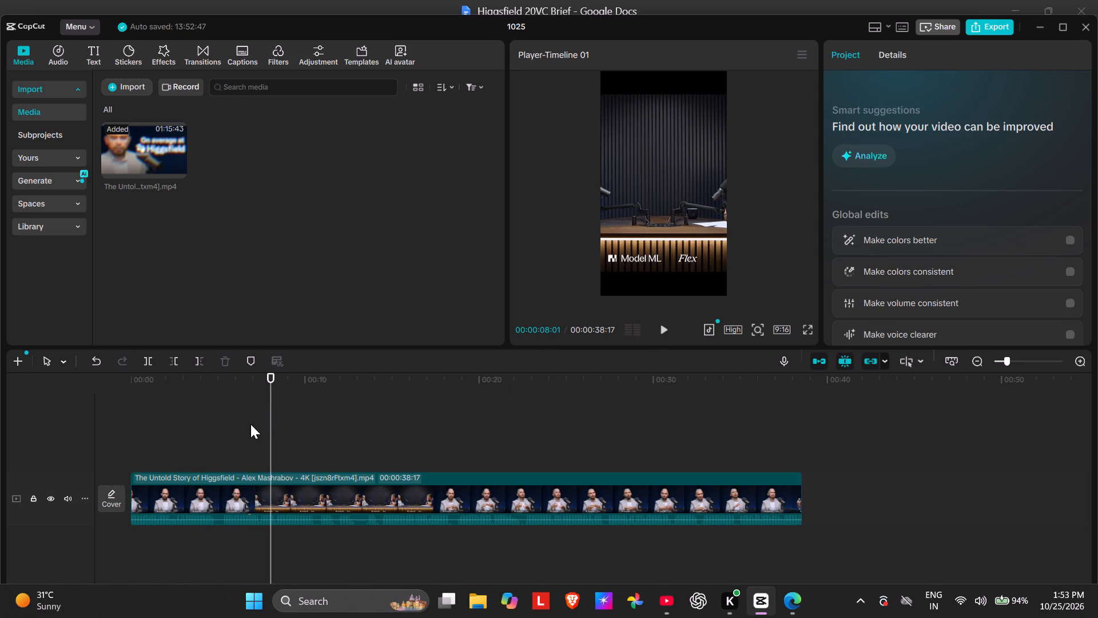
Replay the trimmed clip from its start in short bursts up to about 00:19 to review the speech.
click(139, 442)
click(120, 449)
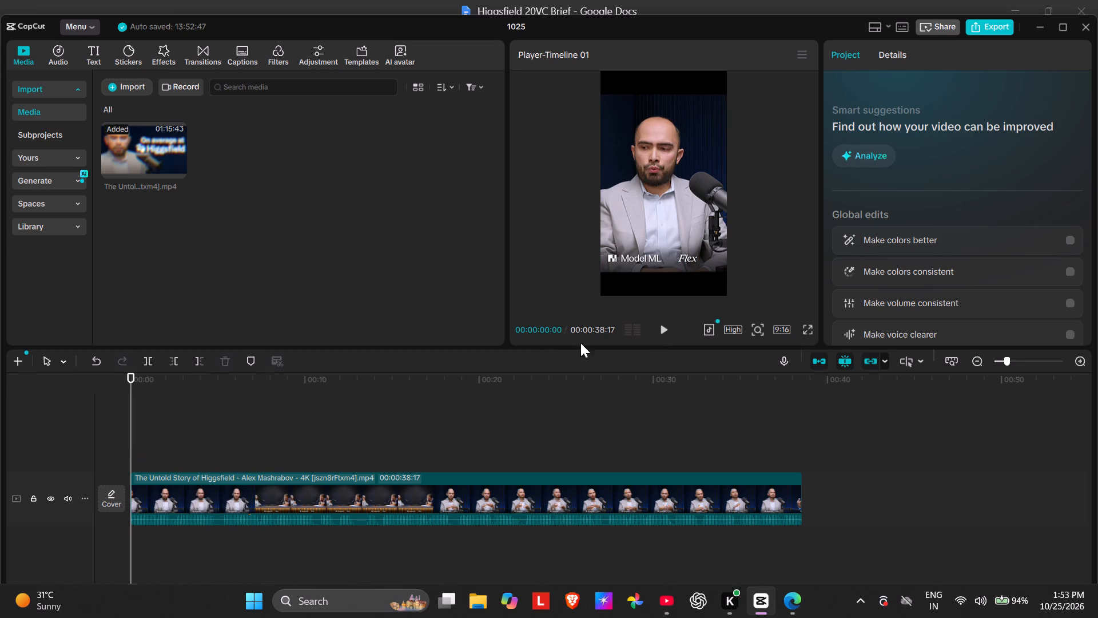
click(665, 333)
click(665, 333)
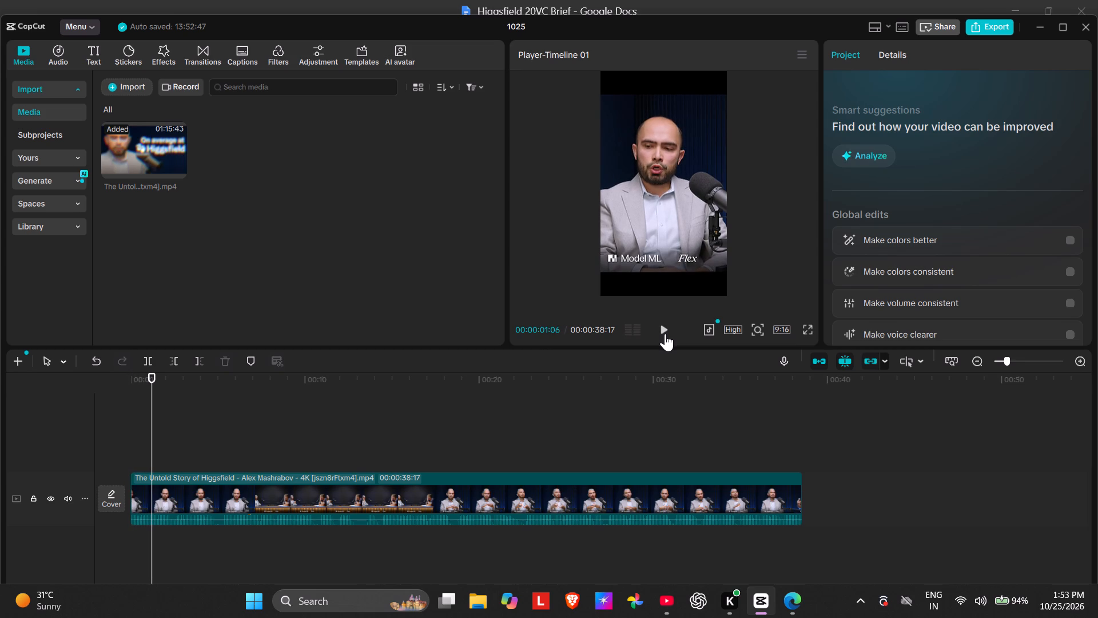
click(665, 334)
click(665, 334)
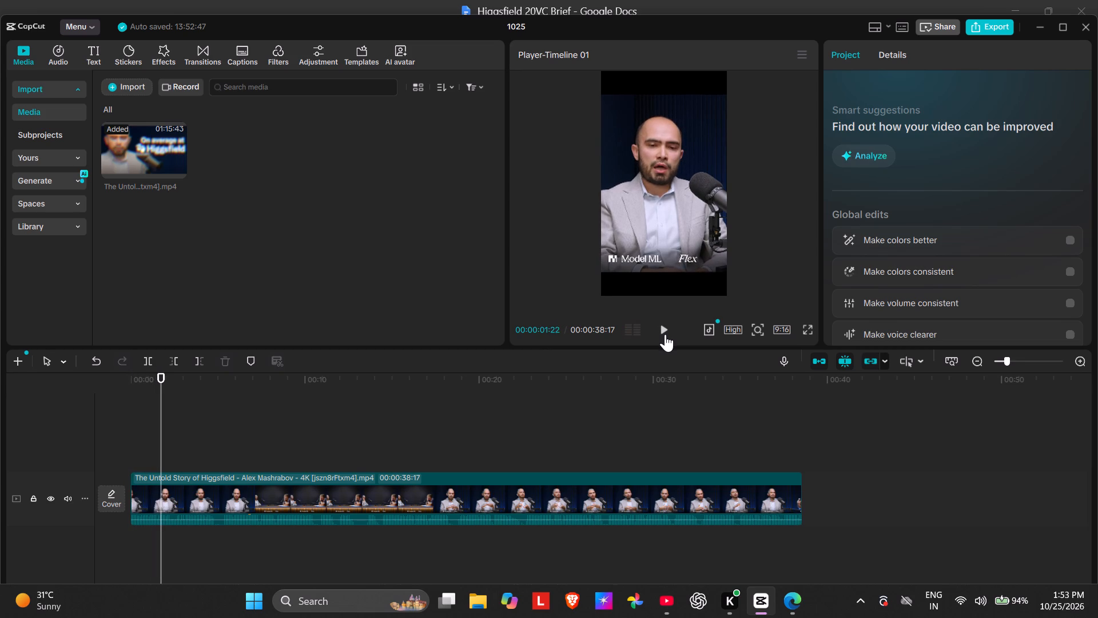
click(665, 334)
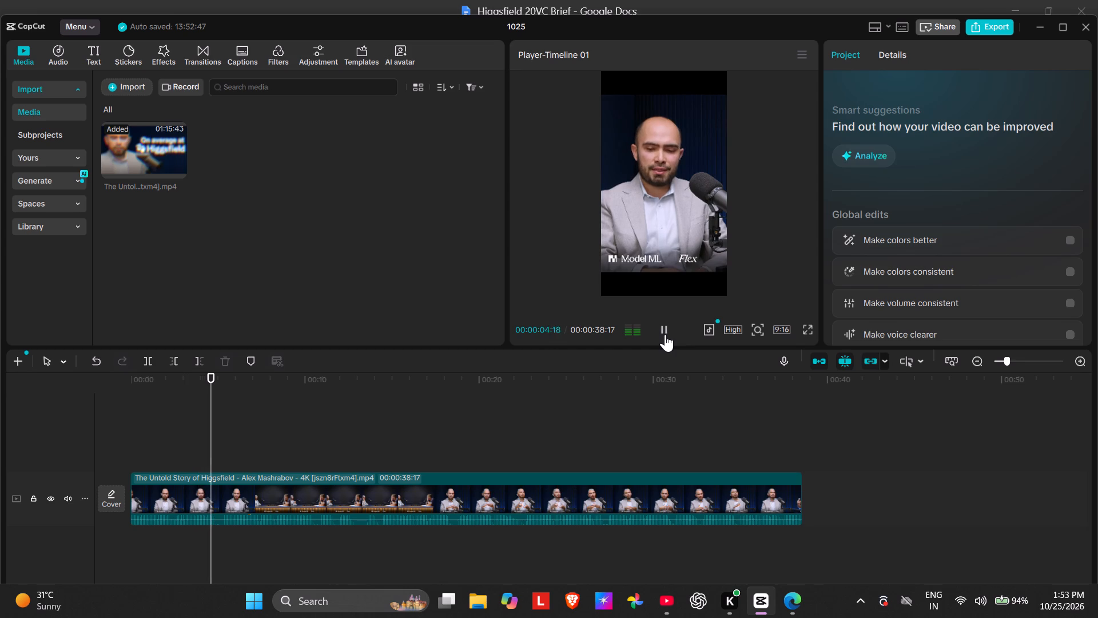
click(665, 334)
click(665, 334)
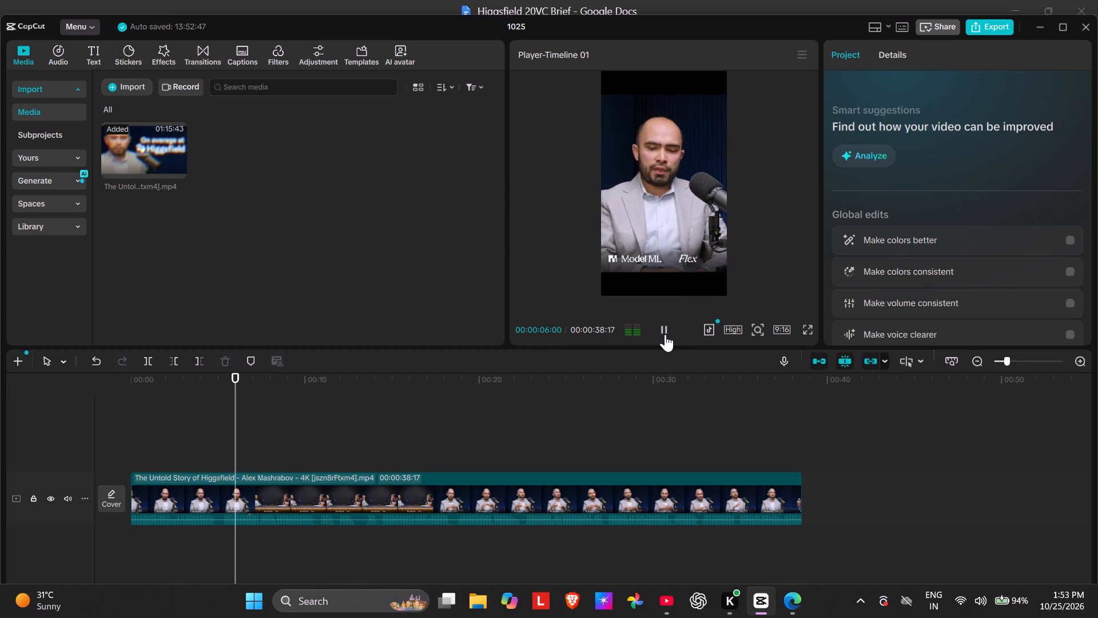
click(665, 334)
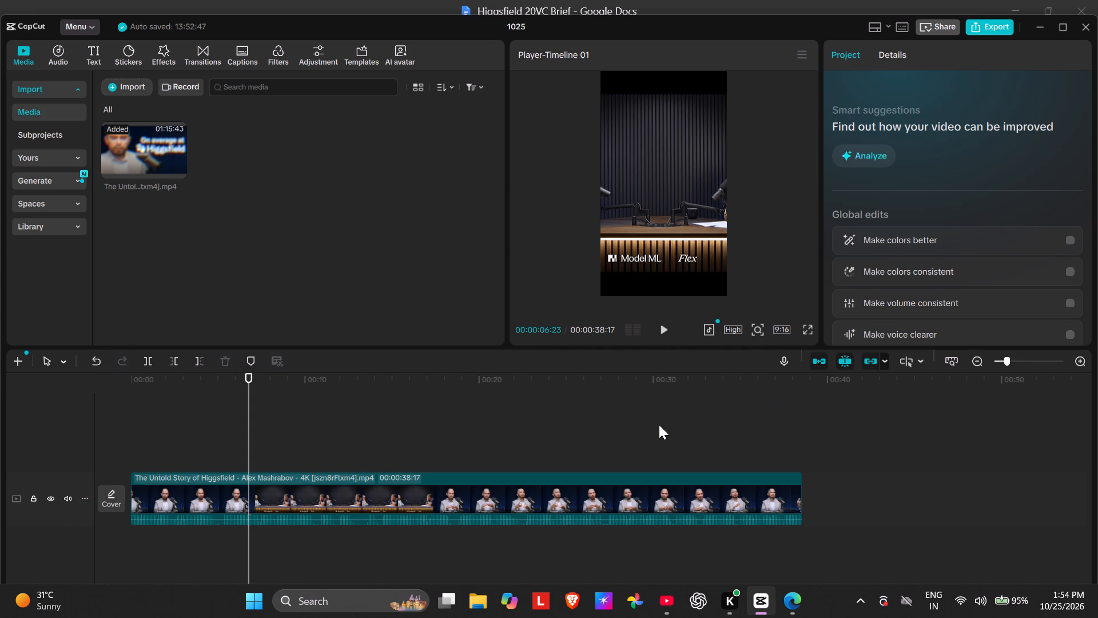
click(660, 332)
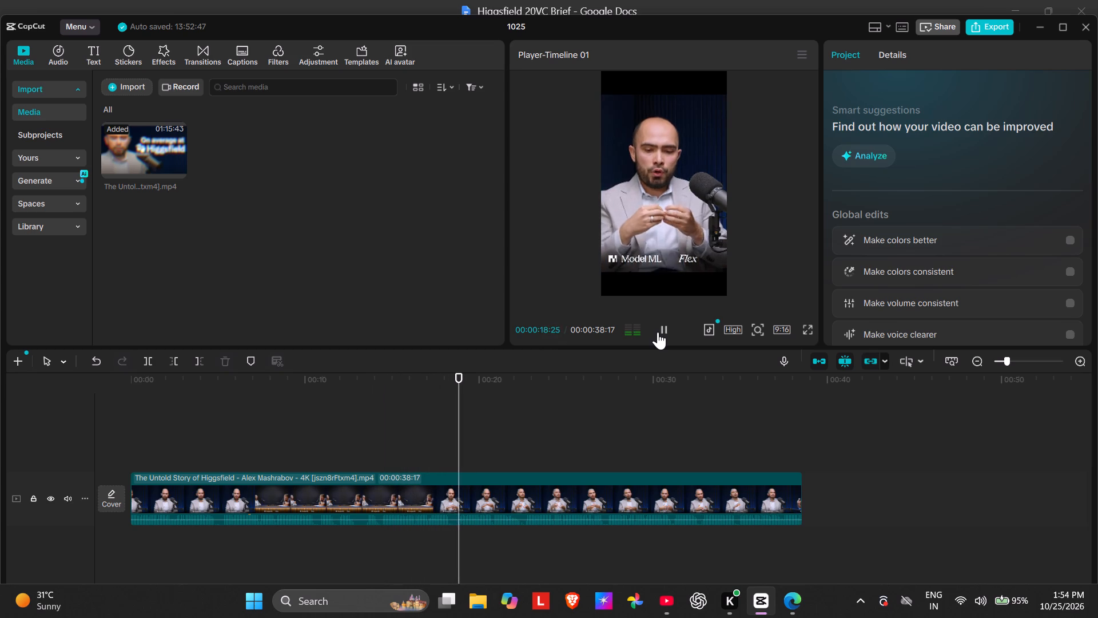
click(658, 332)
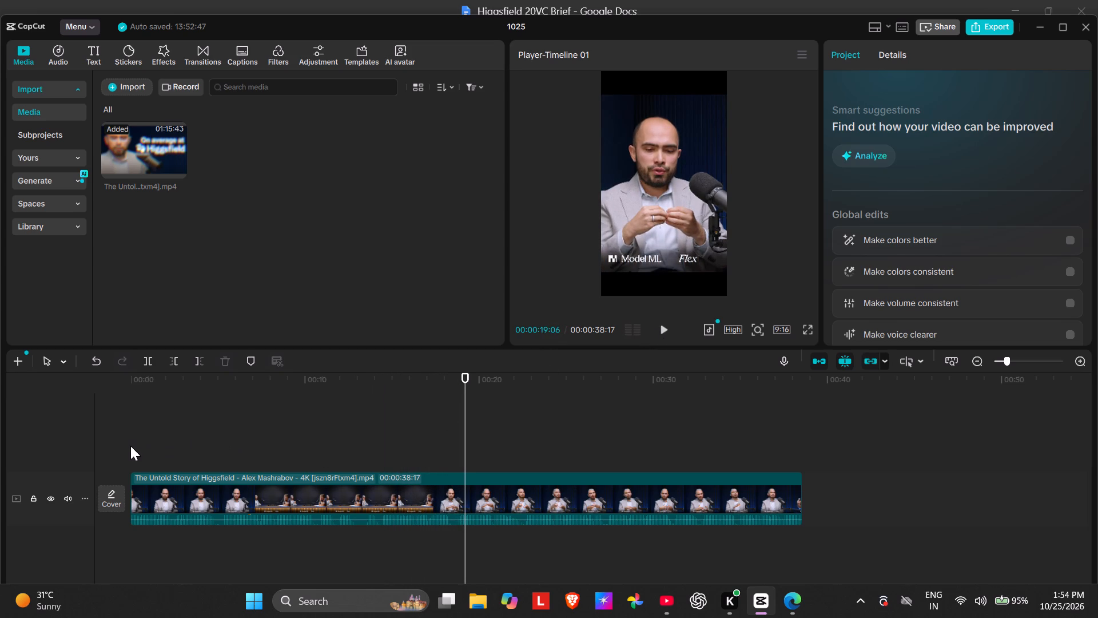
Return the playhead to the start of the clip and play about the first second.
click(130, 453)
drag(467, 374, 83, 397)
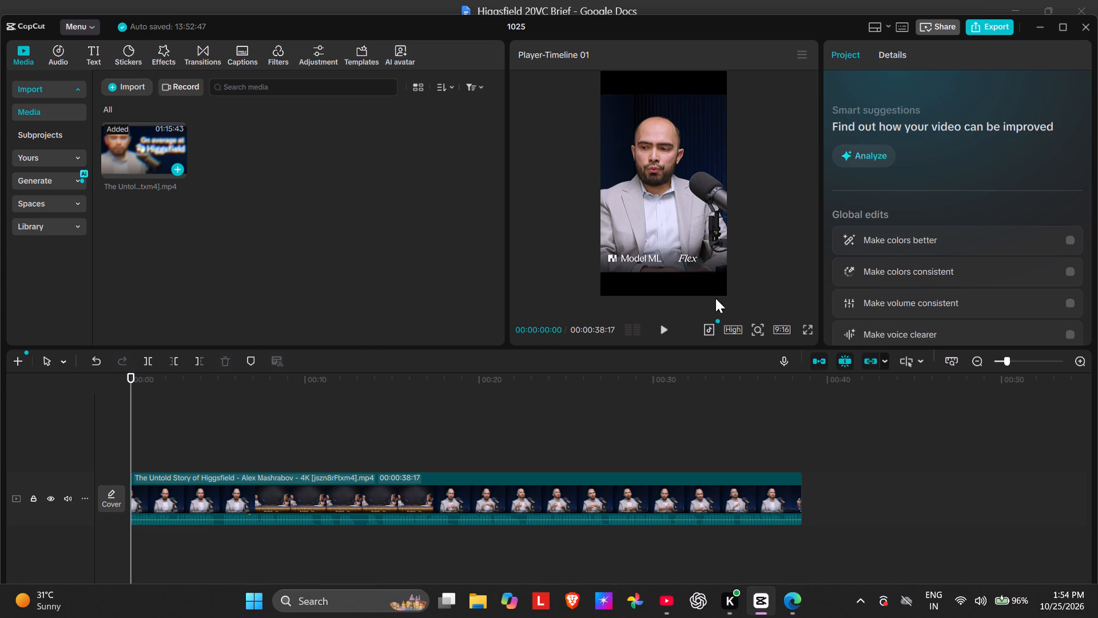
click(667, 334)
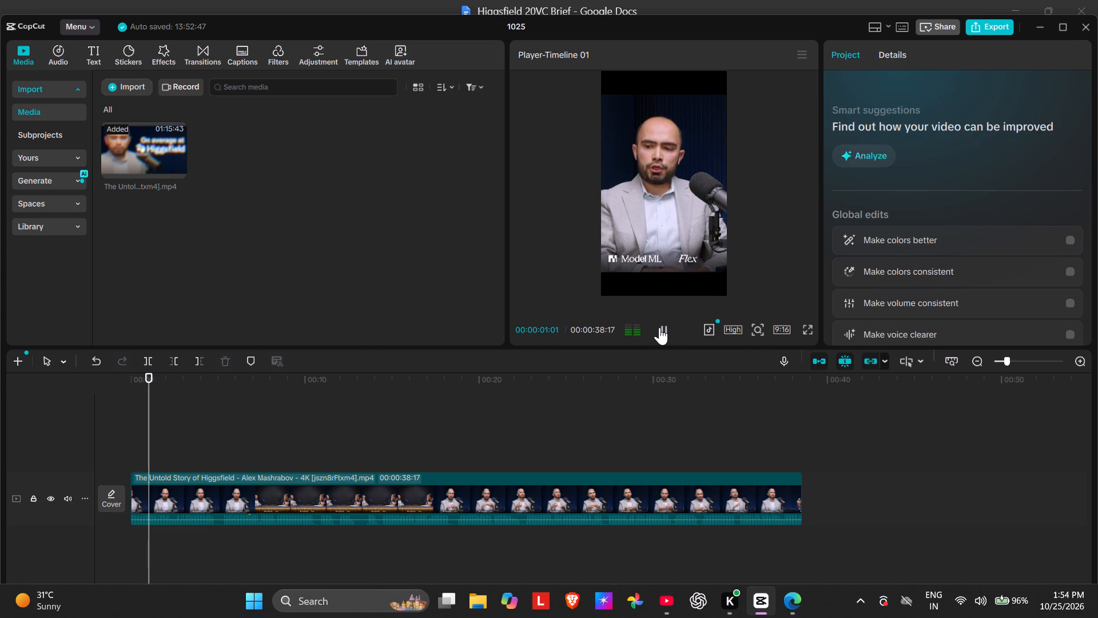
click(659, 327)
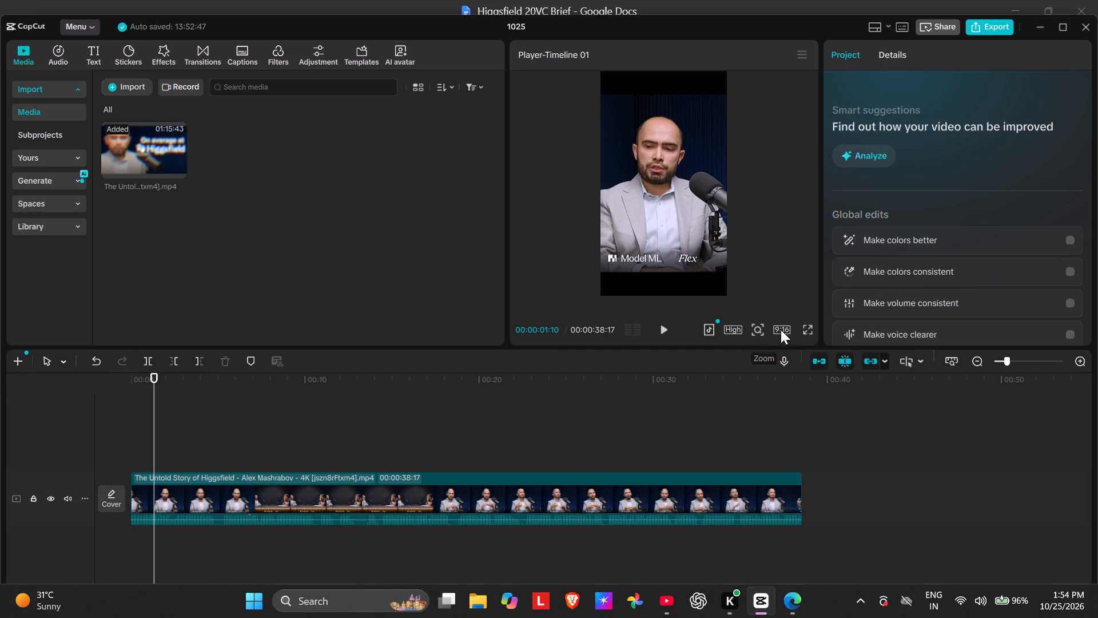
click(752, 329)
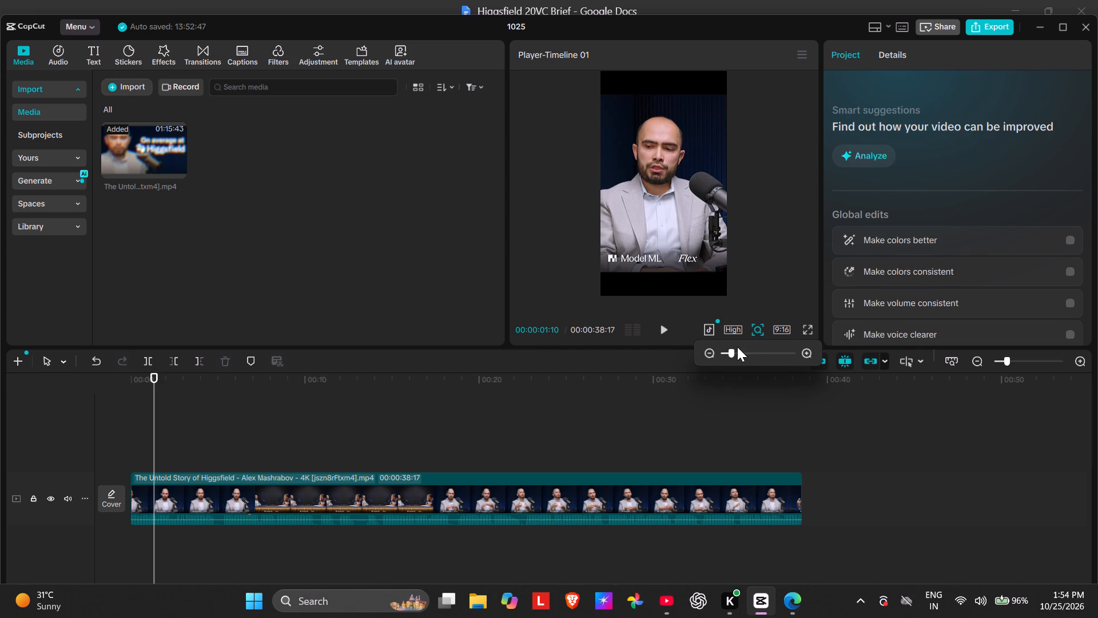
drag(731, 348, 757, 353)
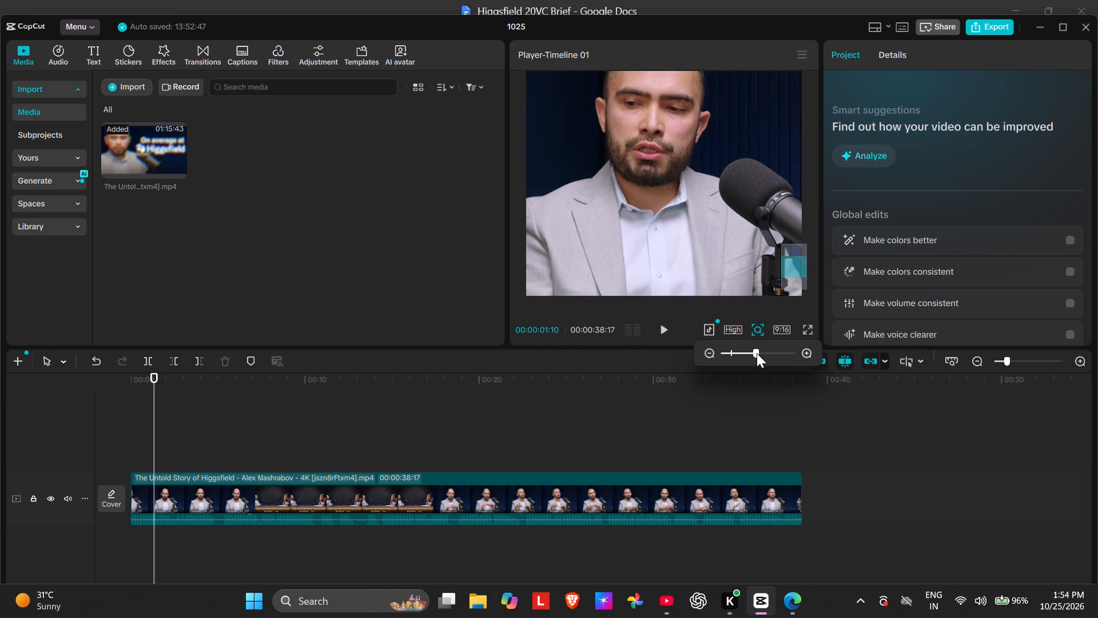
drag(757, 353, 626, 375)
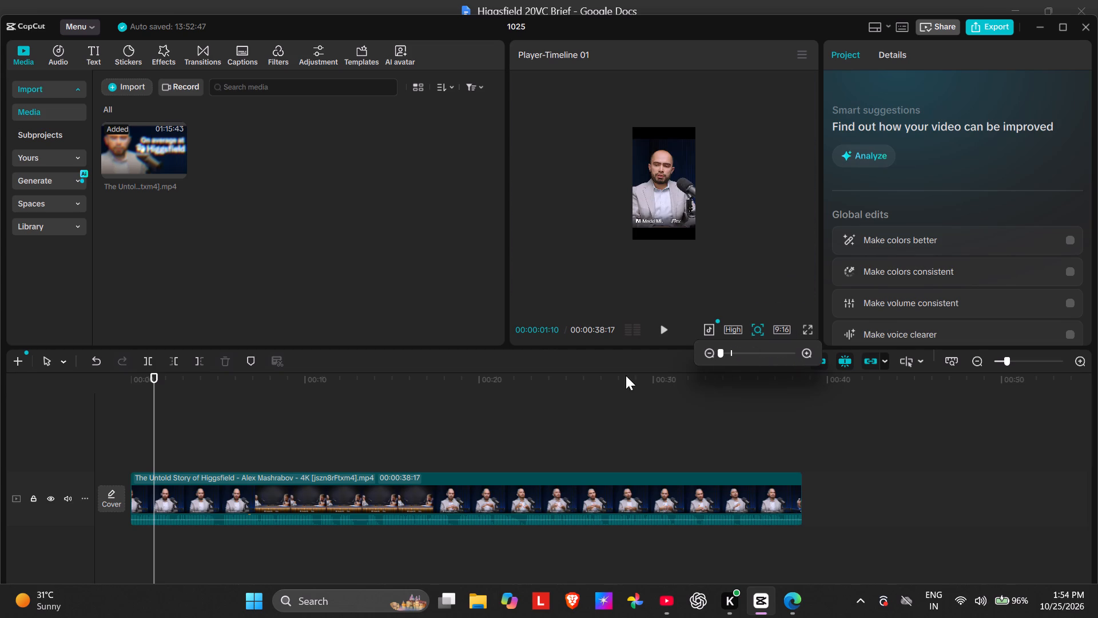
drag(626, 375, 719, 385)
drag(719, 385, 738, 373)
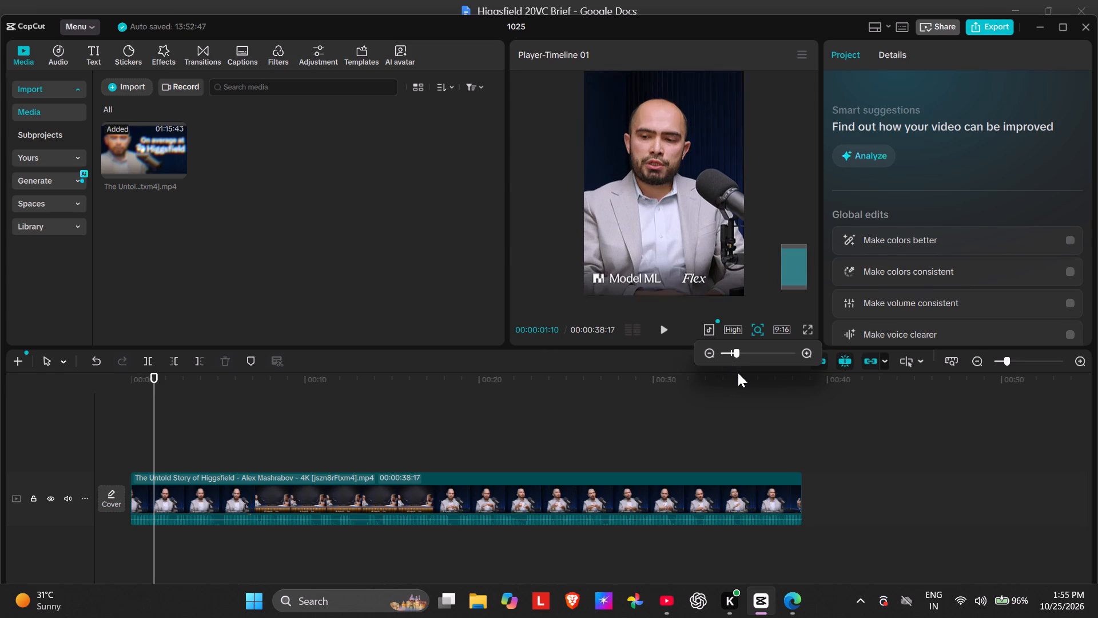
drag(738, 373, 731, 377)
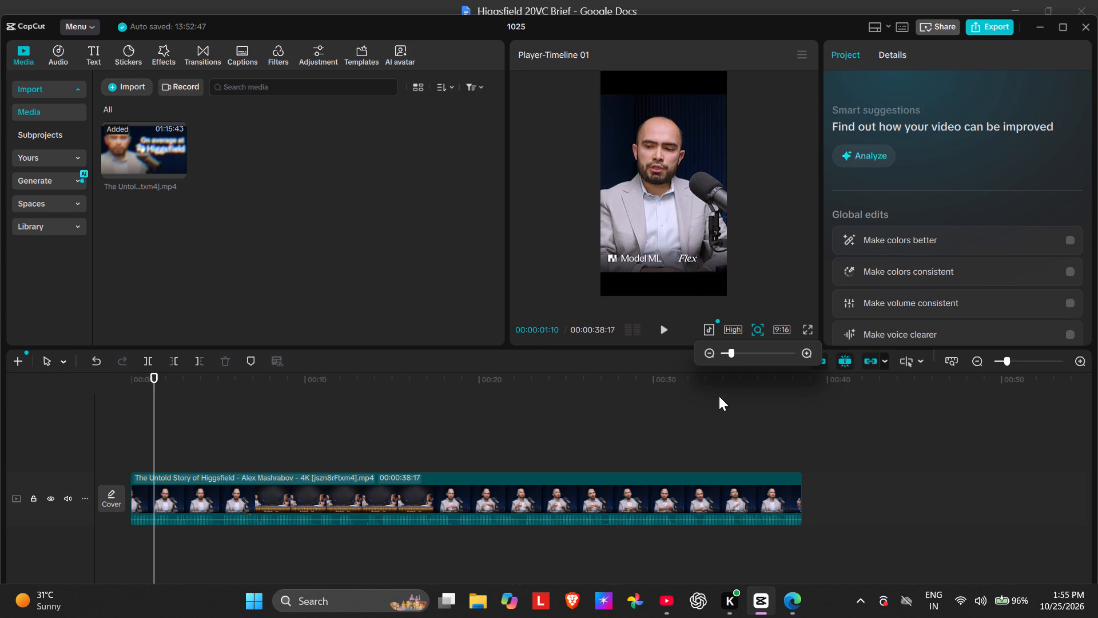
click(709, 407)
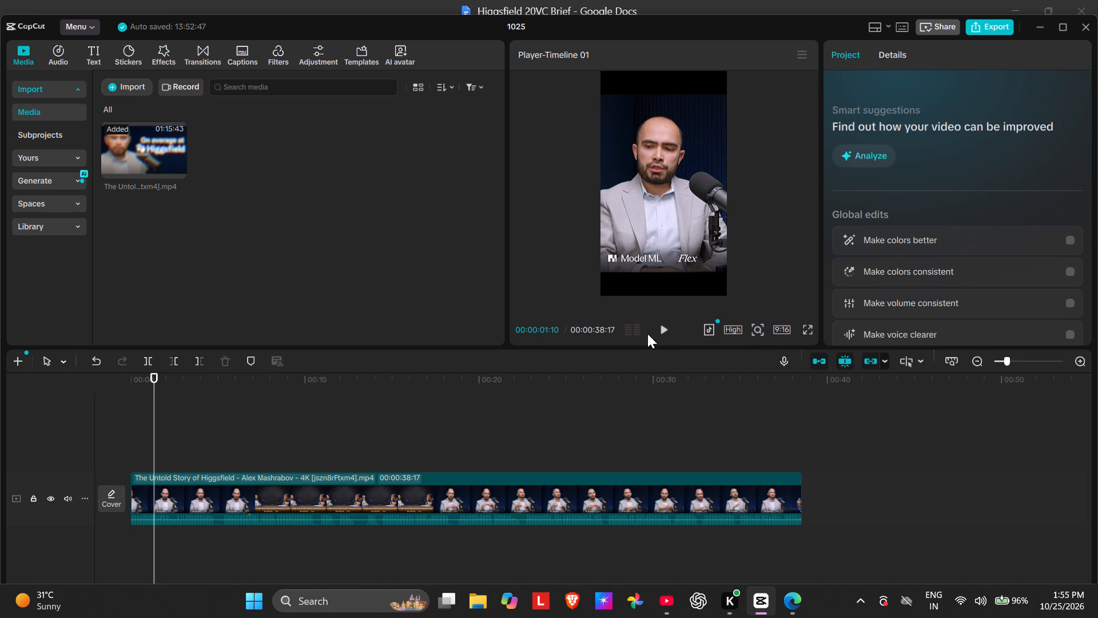
Play the trimmed clip onward from about 00:01 to 00:06 to review the speaker's framing.
click(658, 328)
click(659, 328)
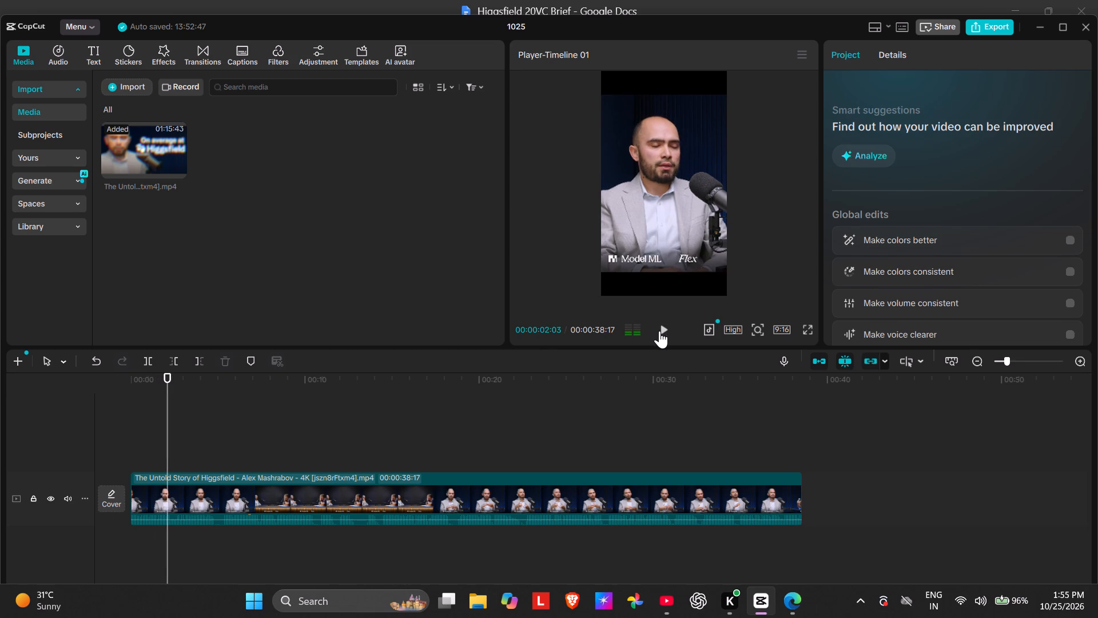
click(659, 331)
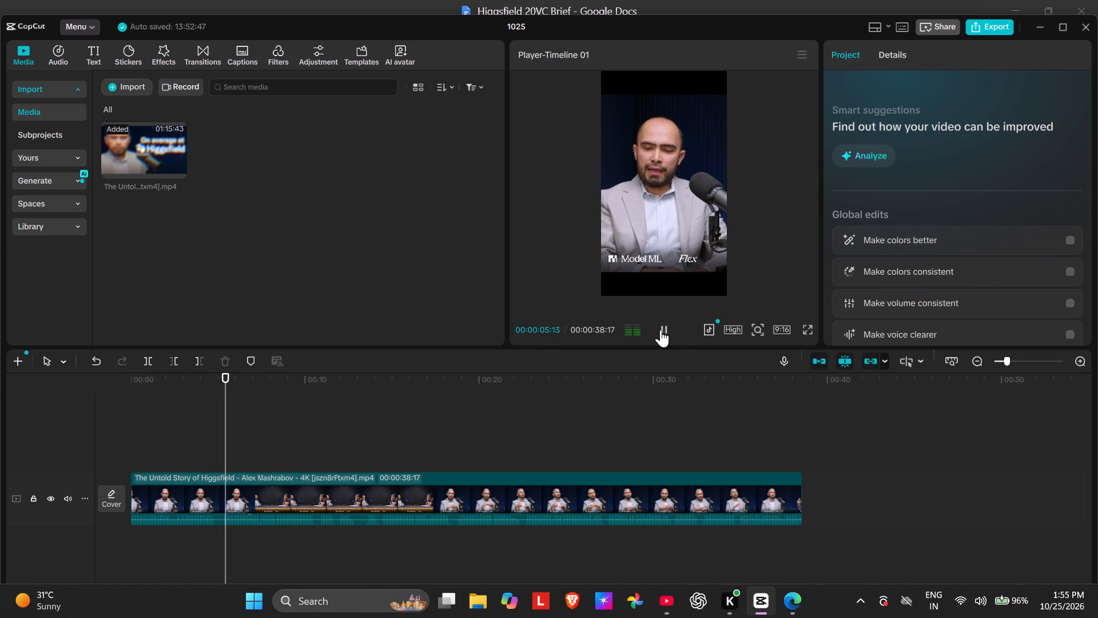
click(661, 330)
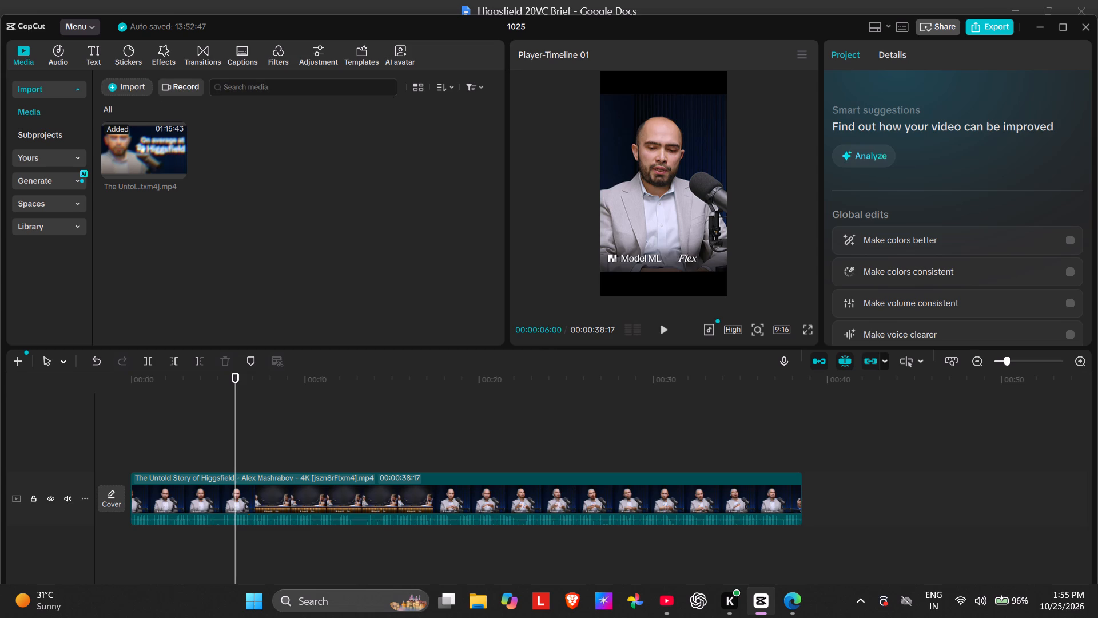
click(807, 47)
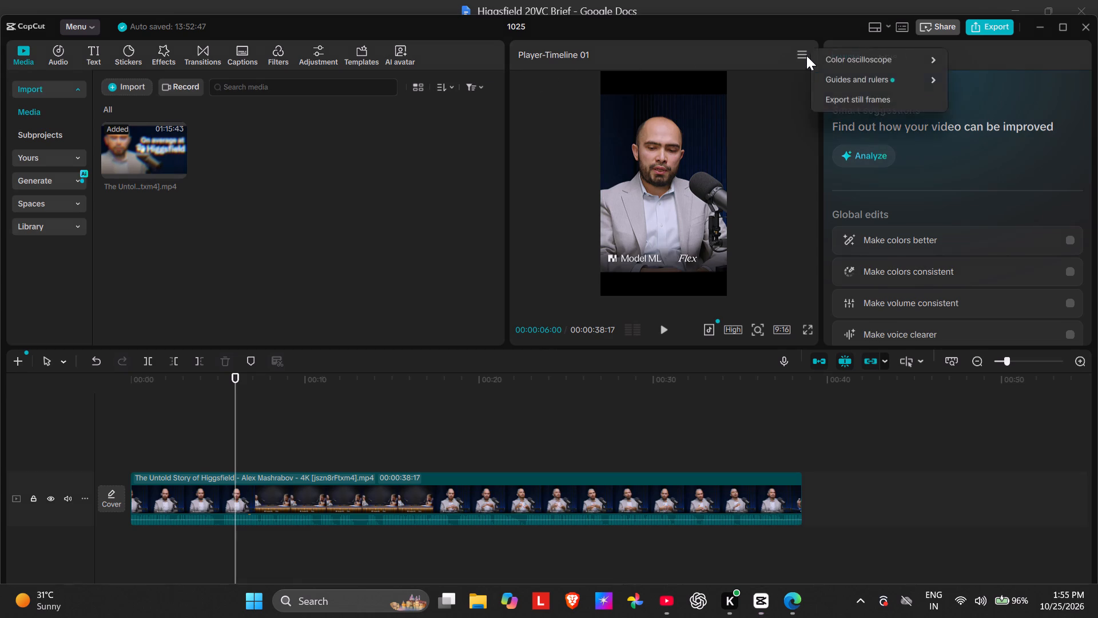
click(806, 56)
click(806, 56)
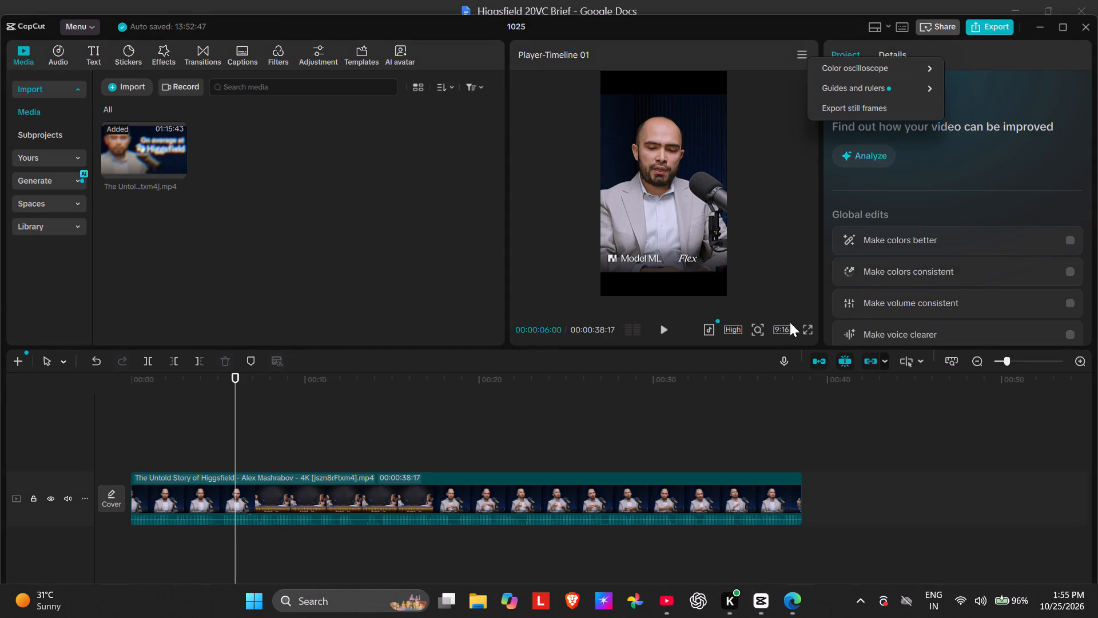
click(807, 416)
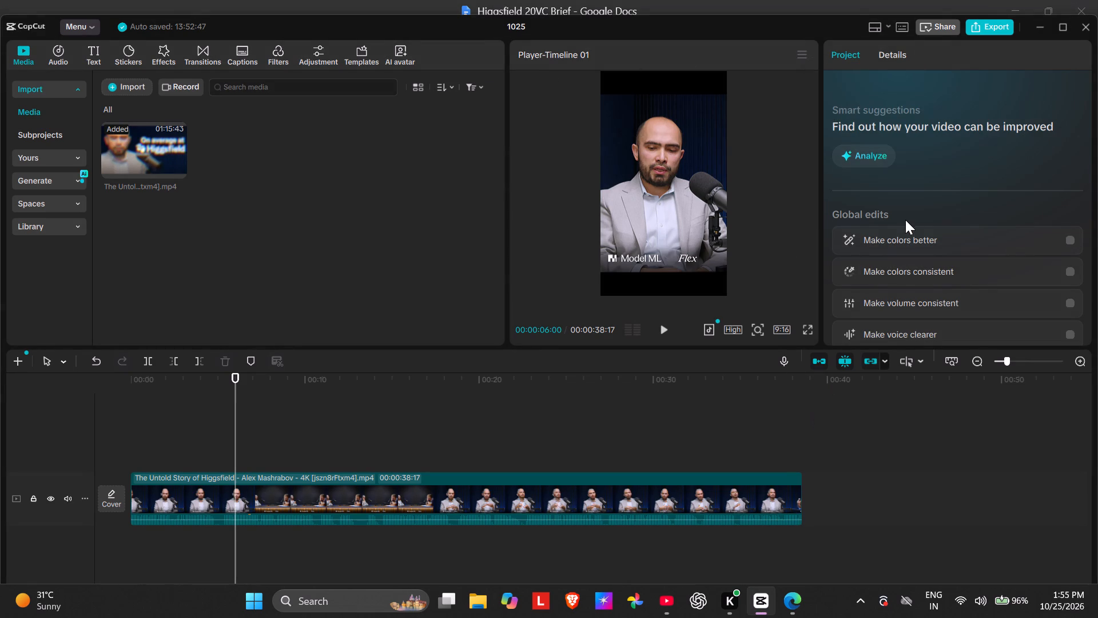
Select the podcast clip in the timeline and look through its speed, animation, colour adjustment and basic video settings.
click(676, 486)
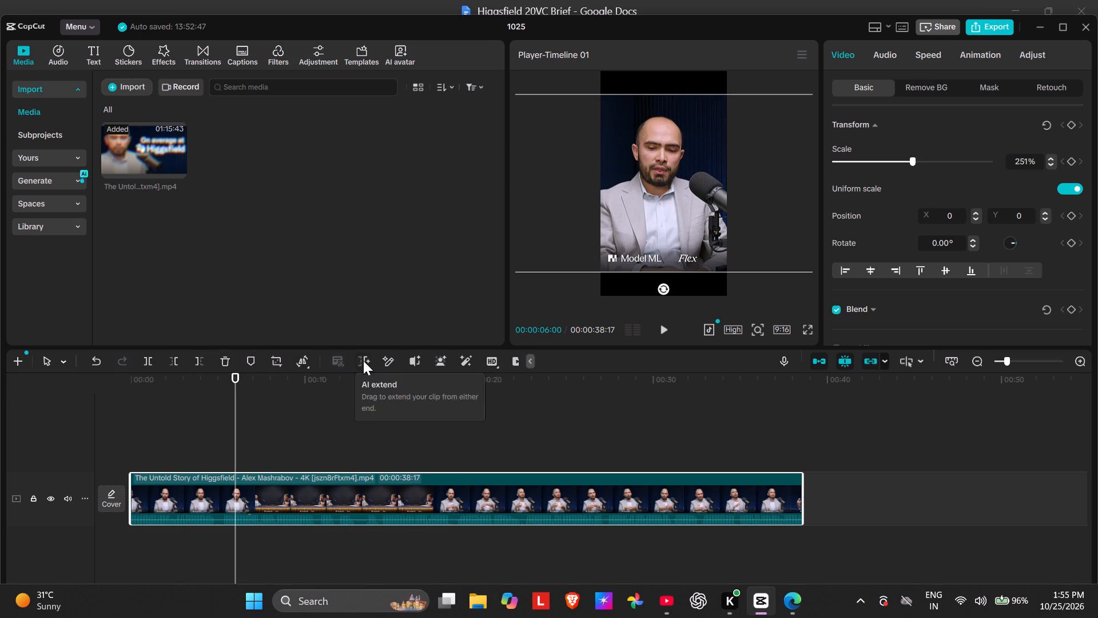
click(528, 360)
click(530, 360)
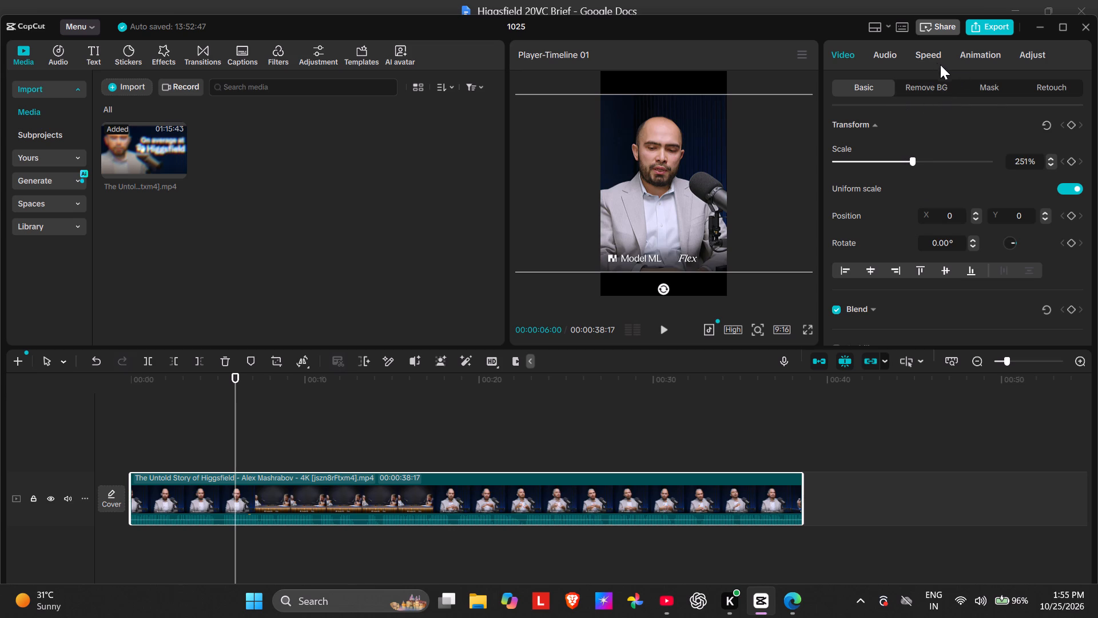
click(924, 56)
click(967, 53)
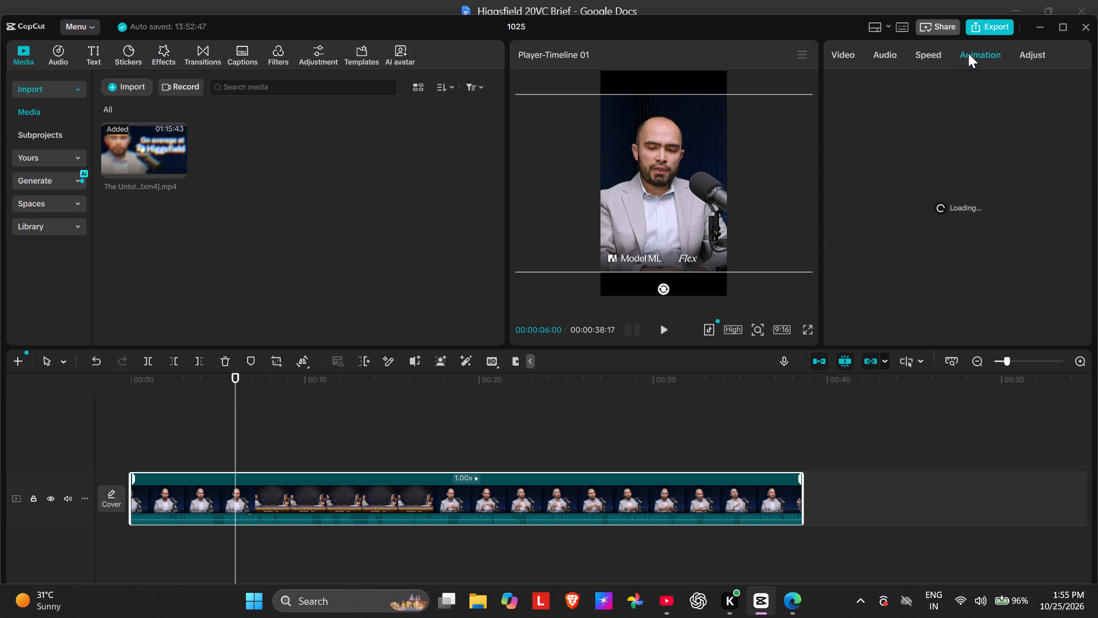
click(1030, 57)
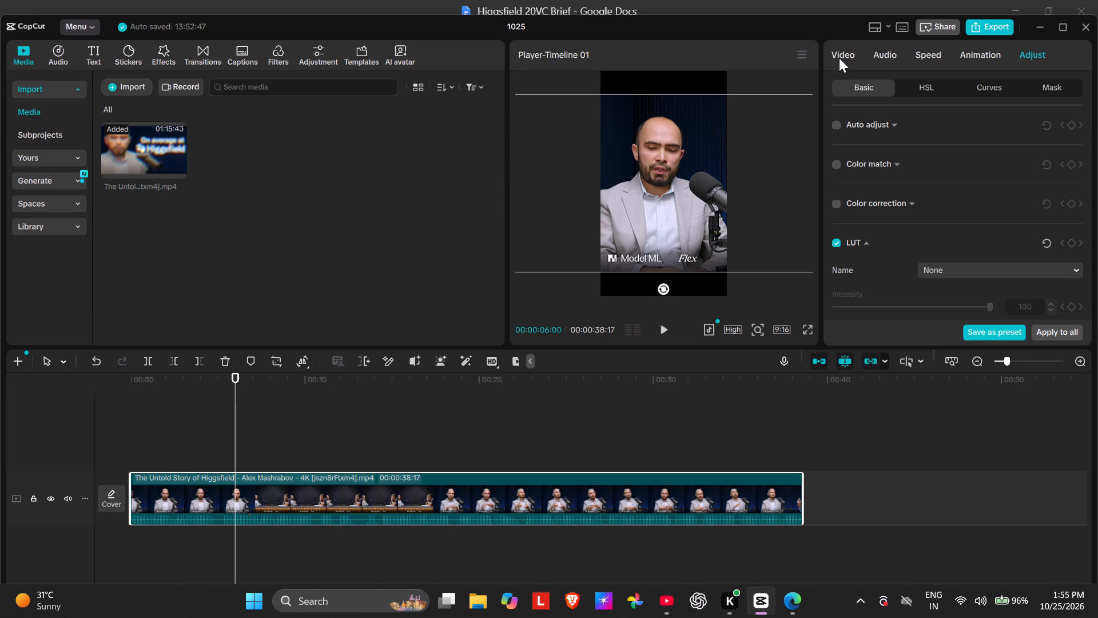
click(839, 58)
scroll(874, 230, down, 2)
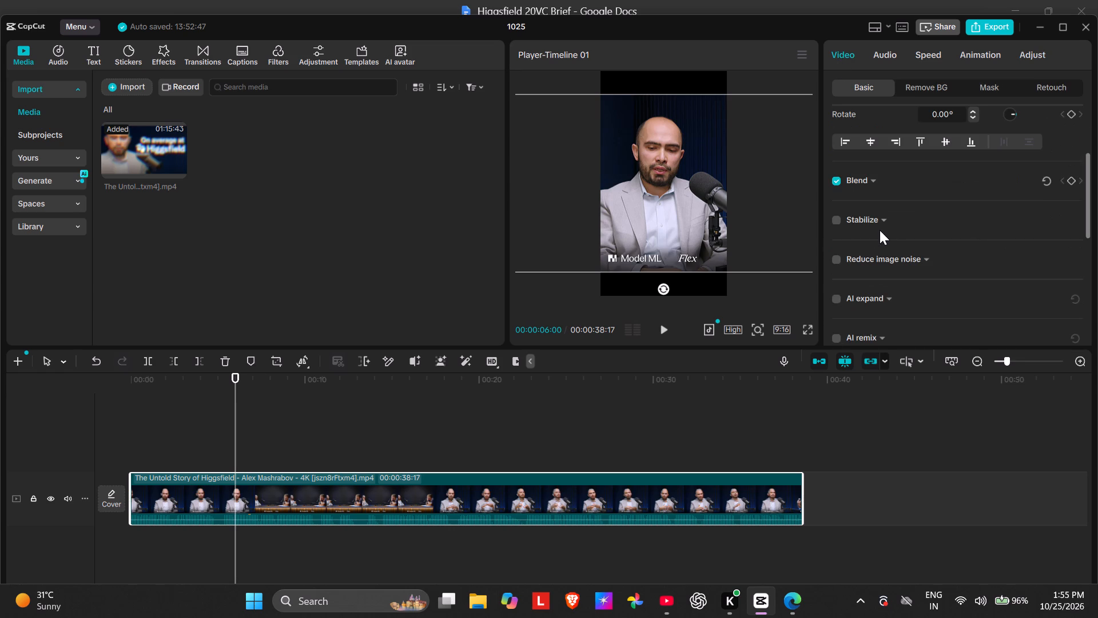
scroll(880, 230, up, 2)
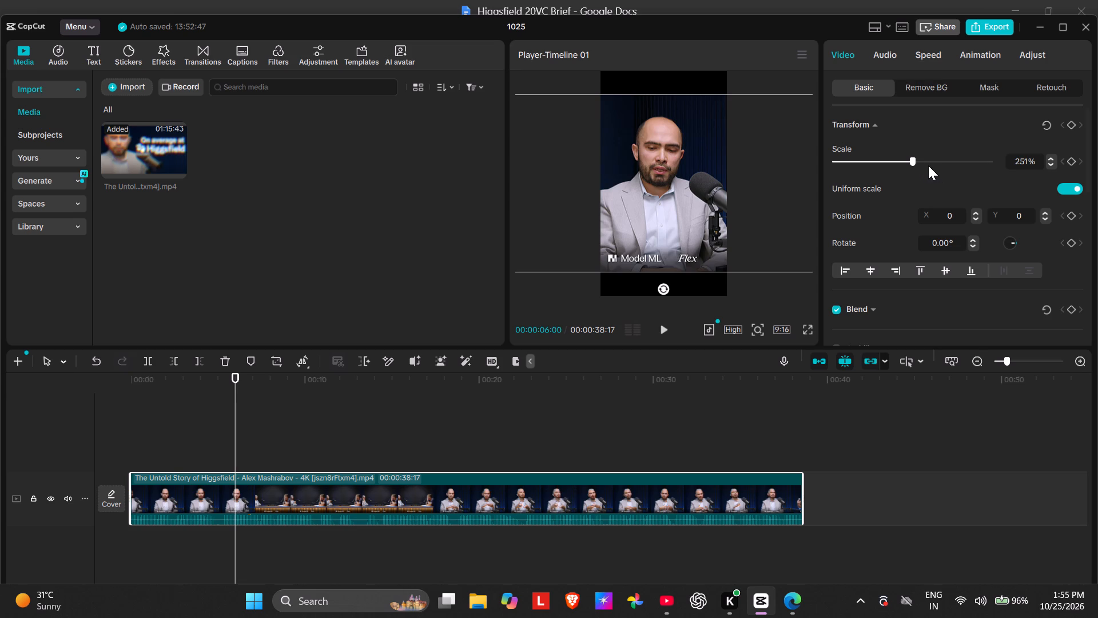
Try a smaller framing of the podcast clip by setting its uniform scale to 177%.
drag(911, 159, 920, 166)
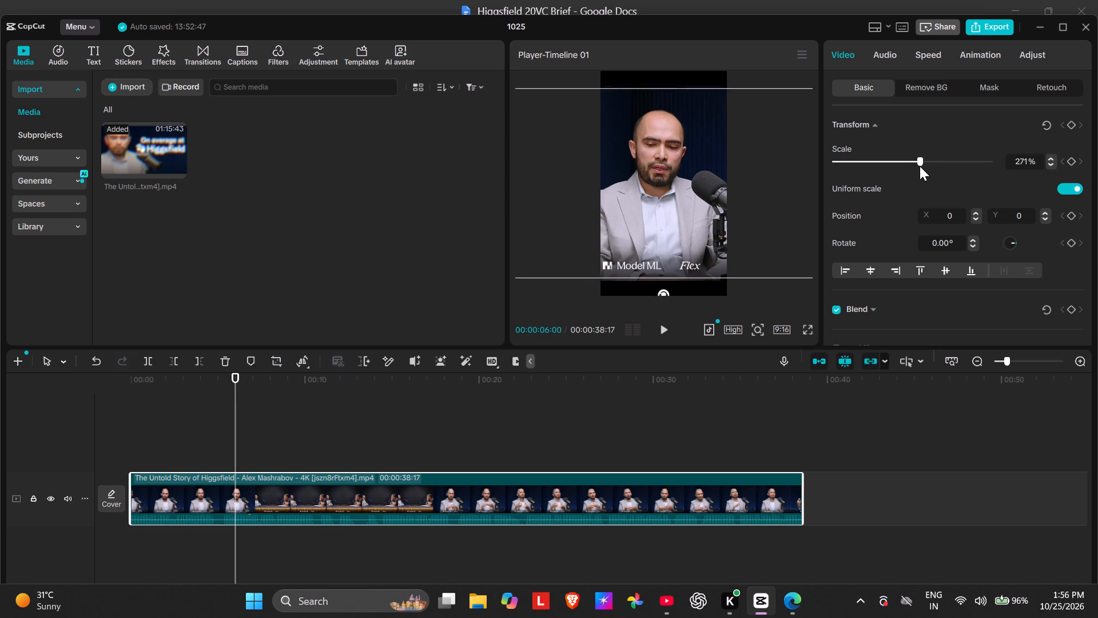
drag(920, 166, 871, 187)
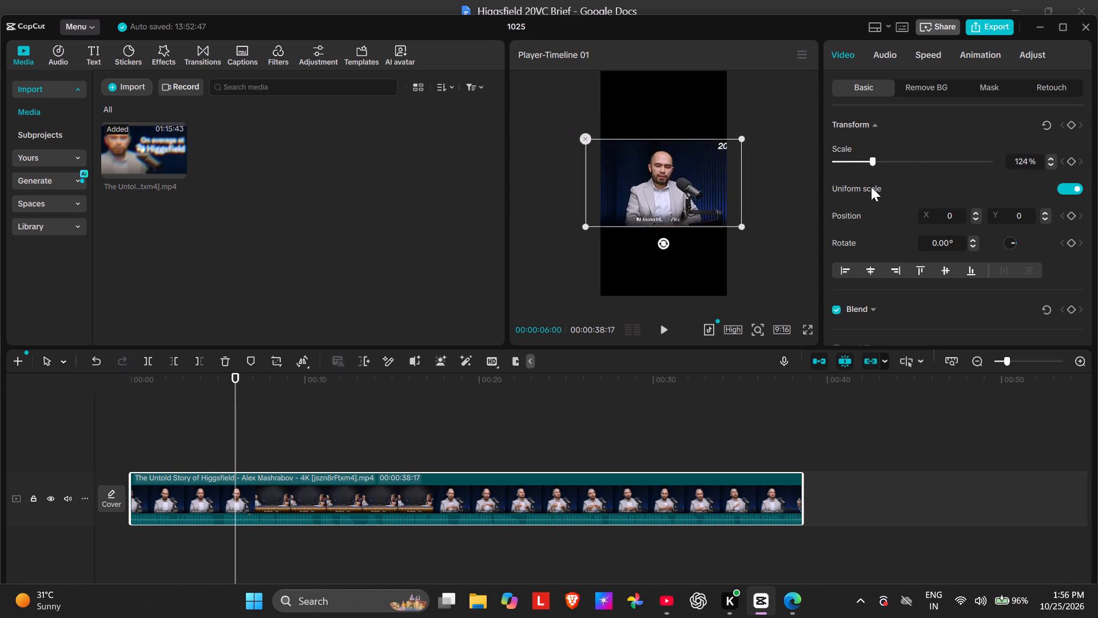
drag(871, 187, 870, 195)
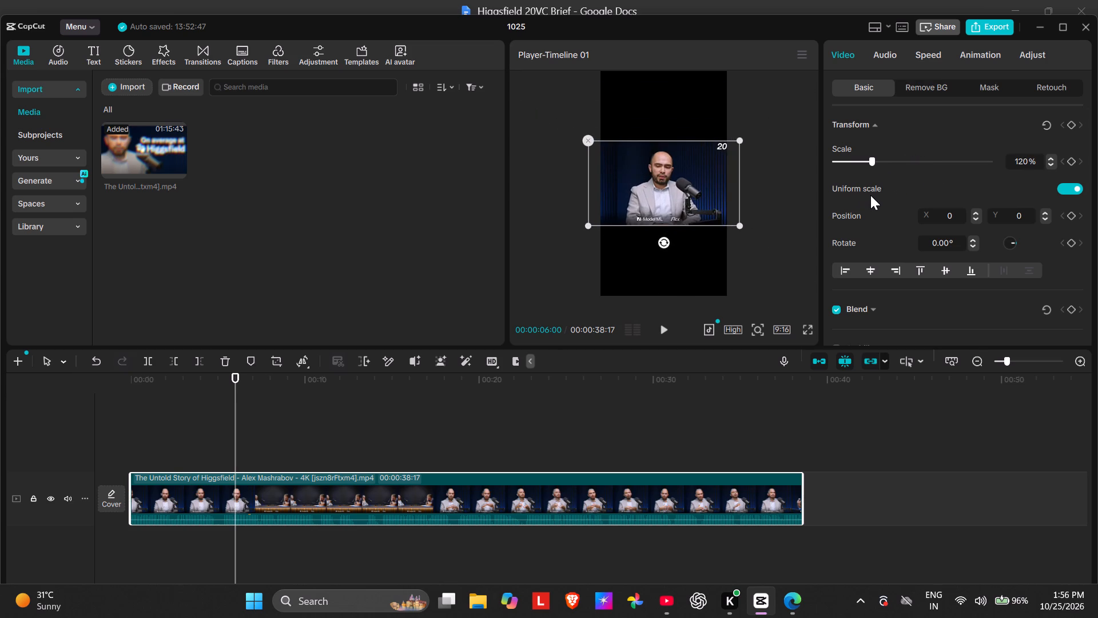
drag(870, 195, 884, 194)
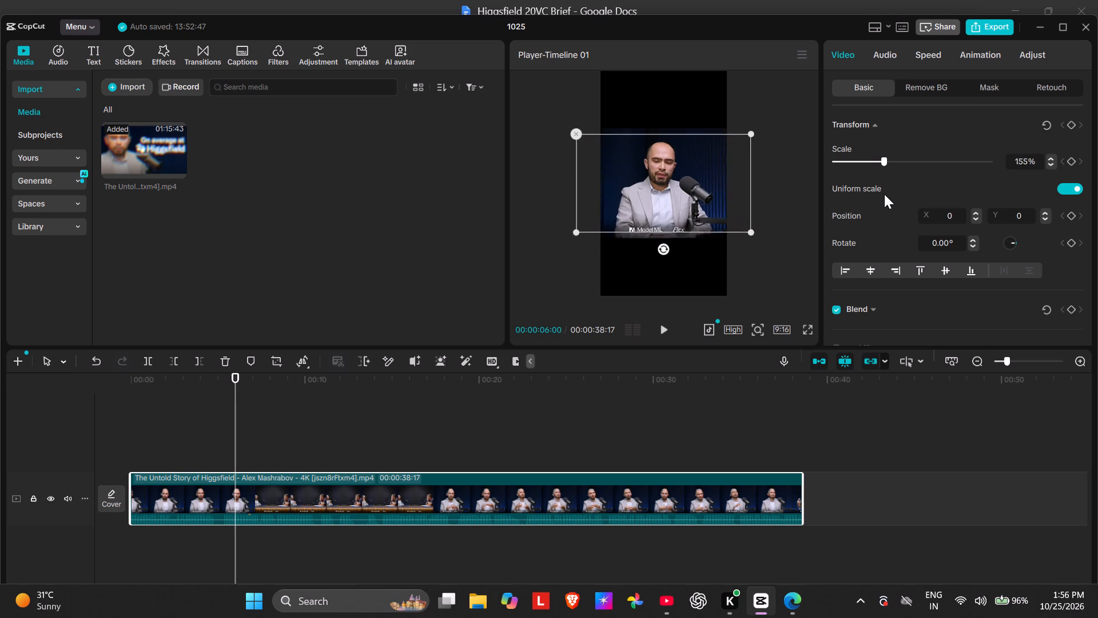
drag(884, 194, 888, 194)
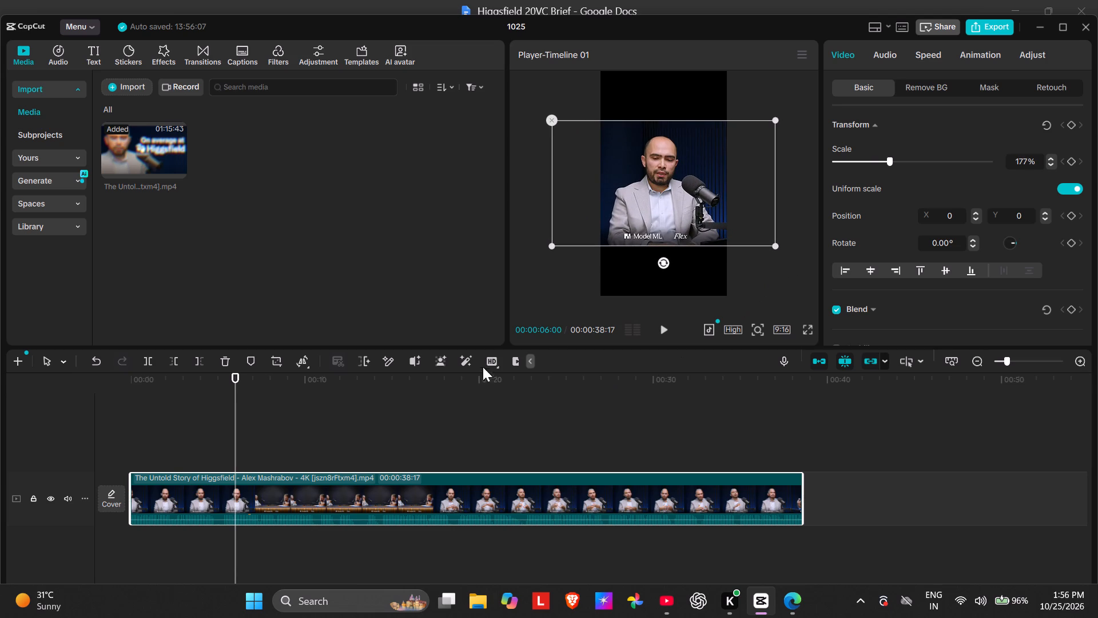
Play on to the wide two-person shot at about 00:07 and resize the clip in the vertical frame to a scale of 245%.
click(666, 331)
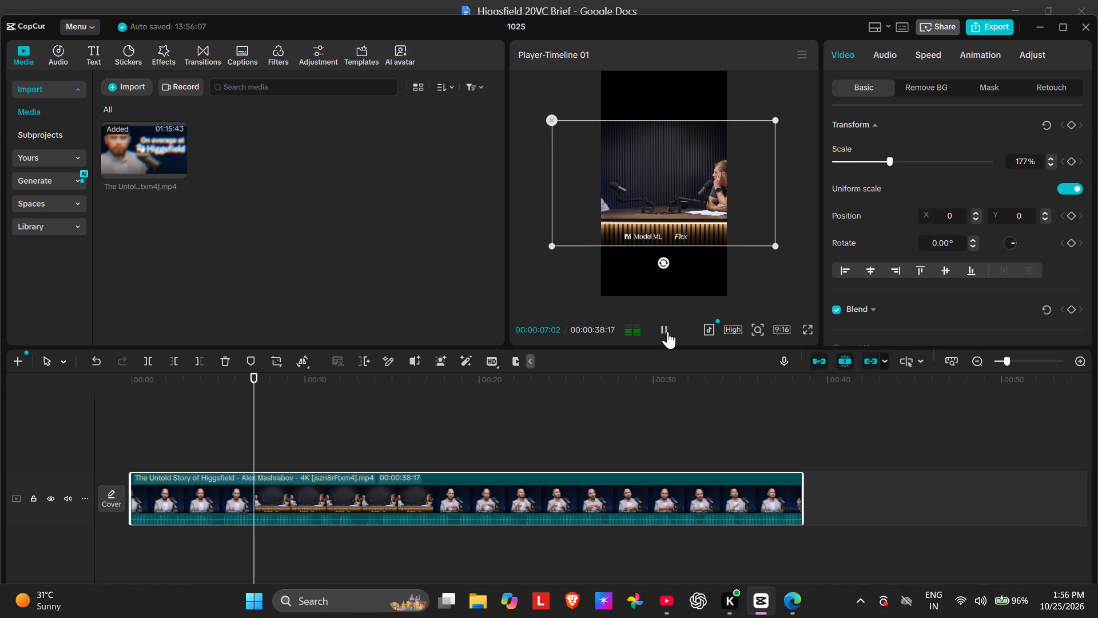
click(667, 331)
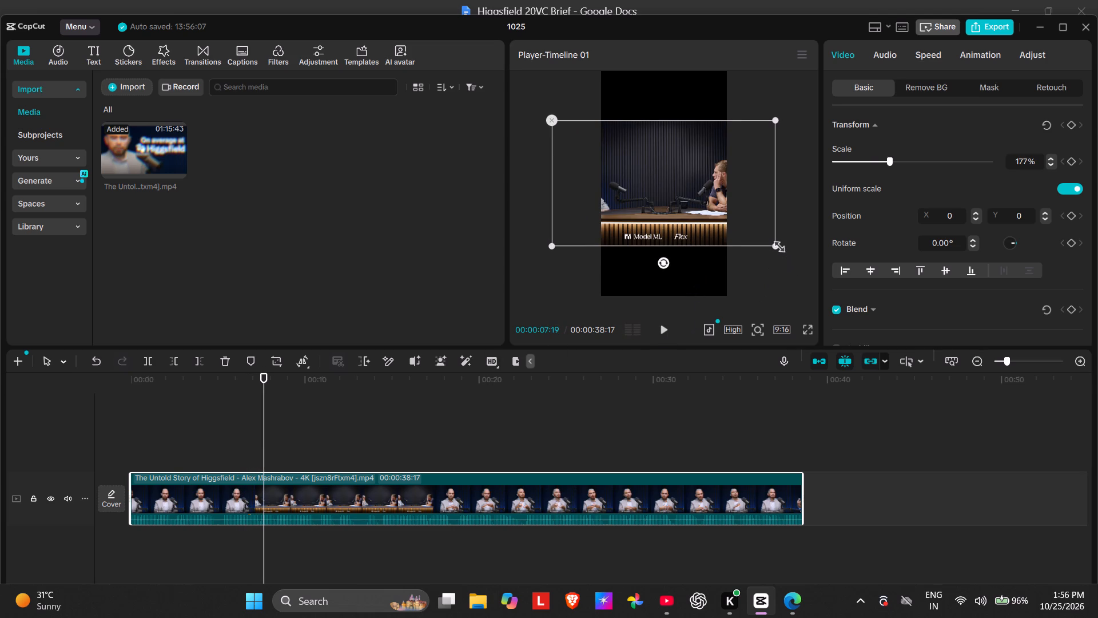
drag(775, 244, 727, 233)
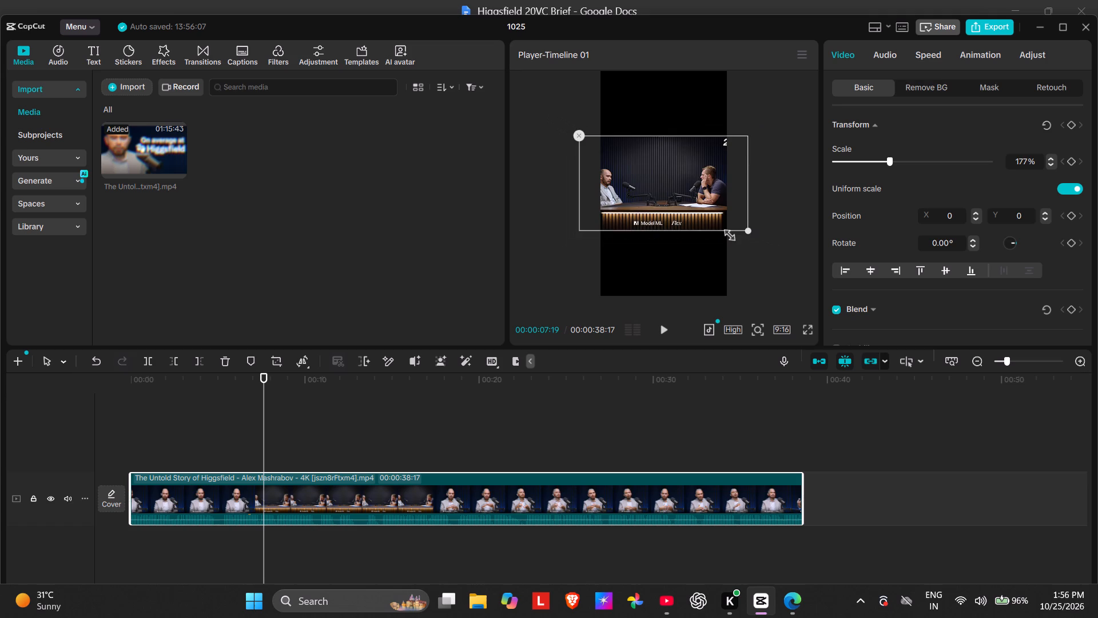
drag(727, 233, 684, 236)
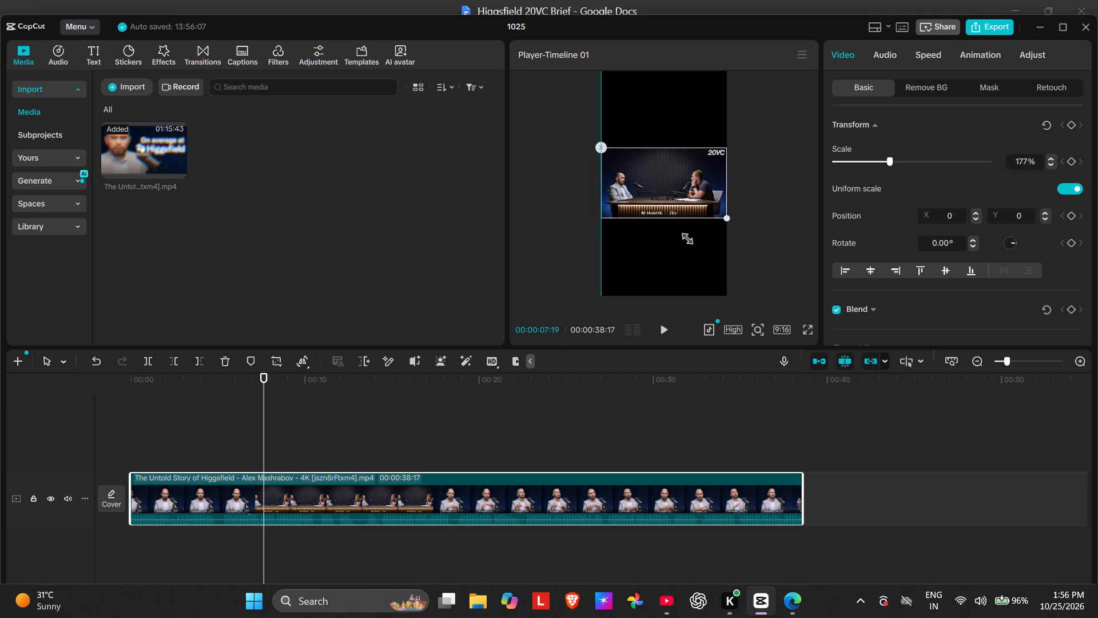
drag(684, 236, 735, 272)
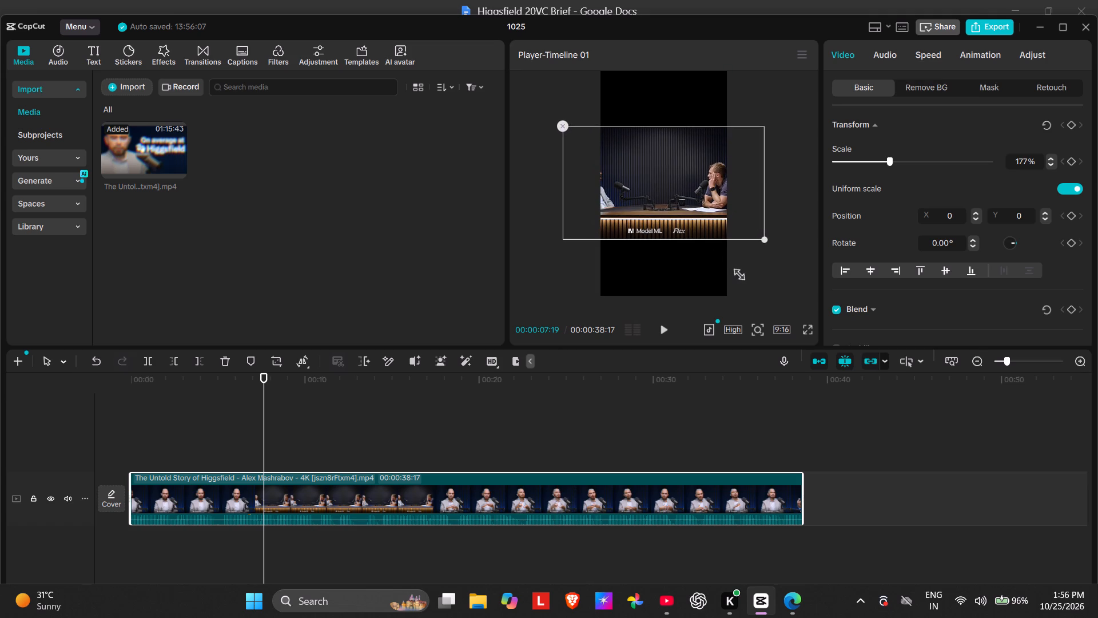
drag(735, 272, 790, 332)
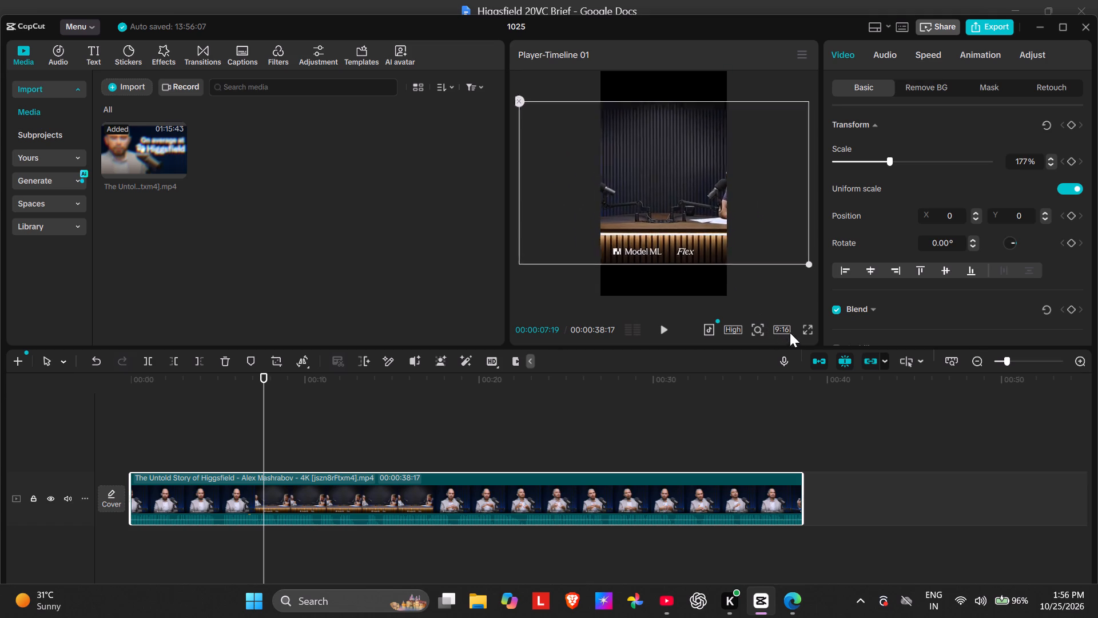
drag(790, 332, 748, 336)
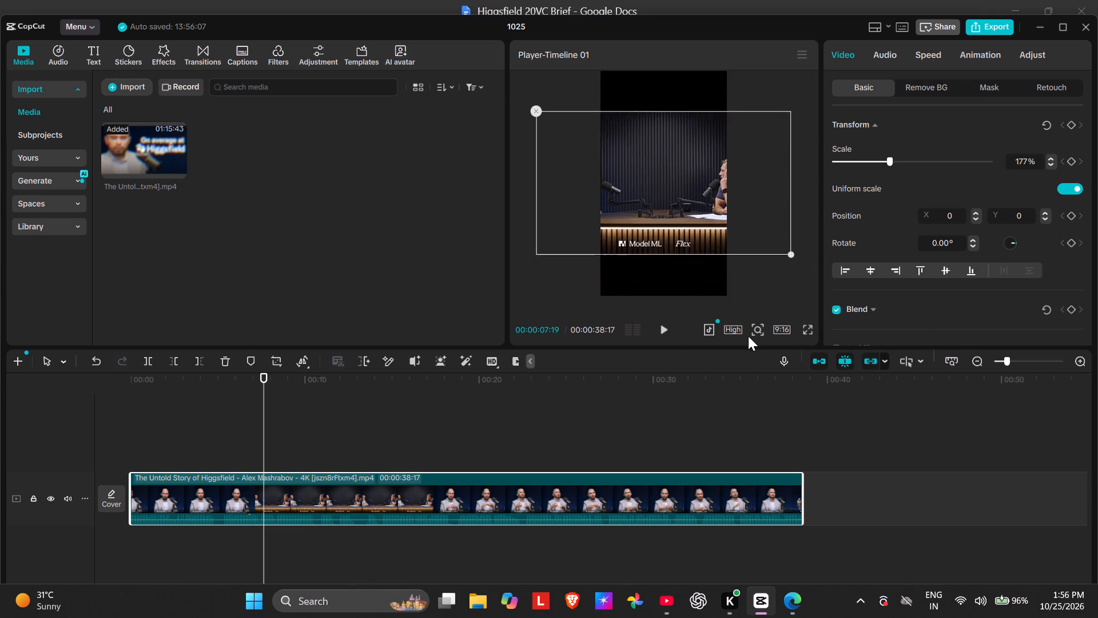
drag(748, 336, 765, 342)
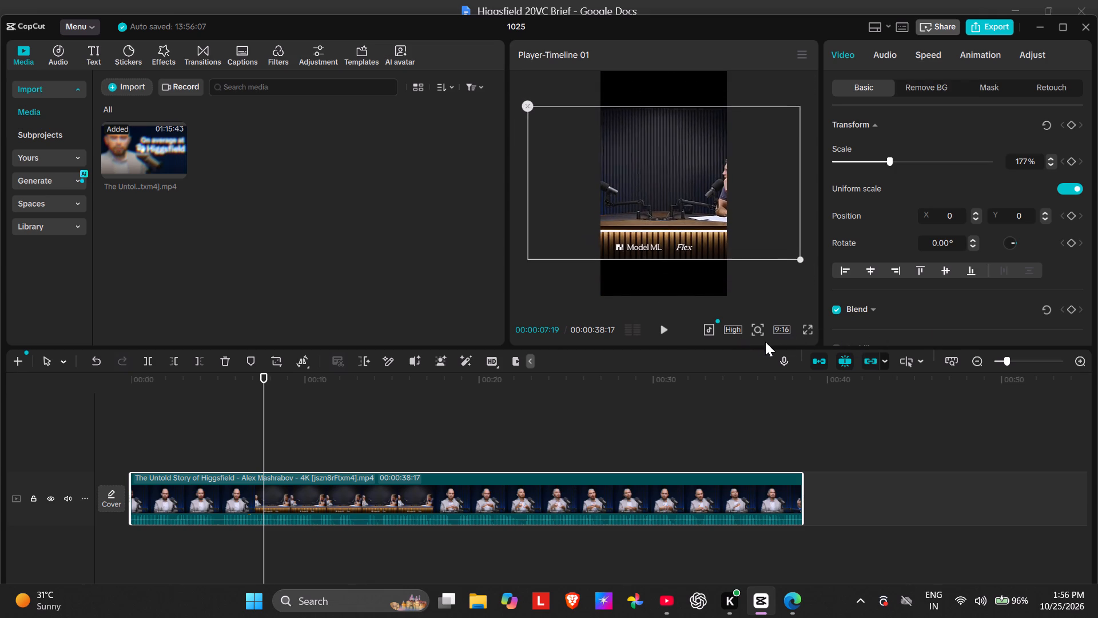
drag(765, 342, 795, 351)
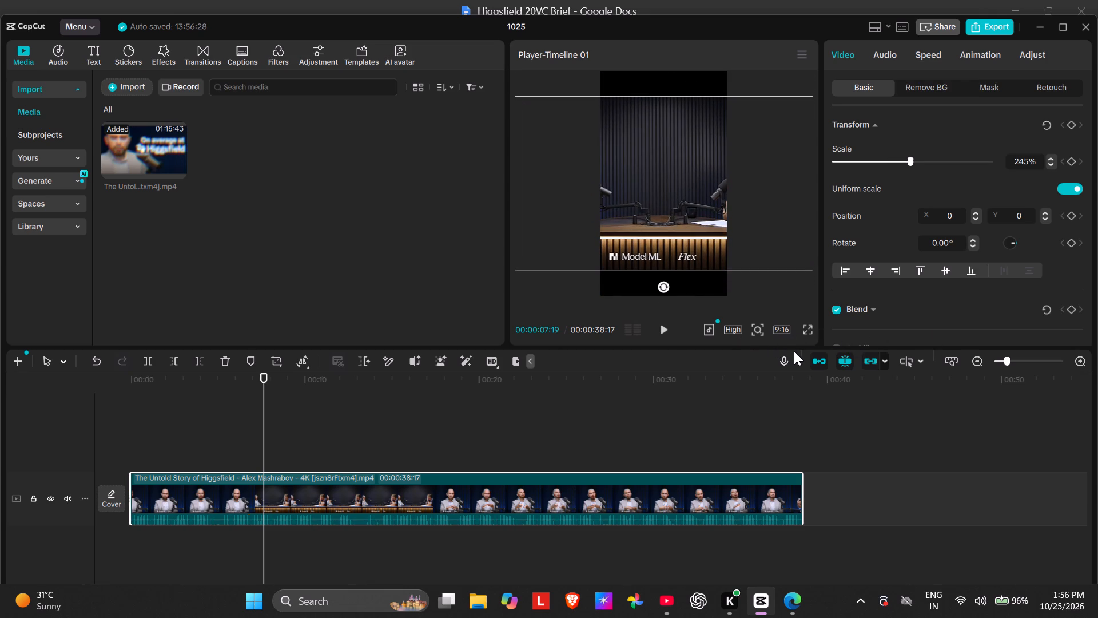
Replay the clip's opening from about 00:00 to 00:07 to review the framing where the shot switches to the wide view.
click(205, 442)
click(142, 439)
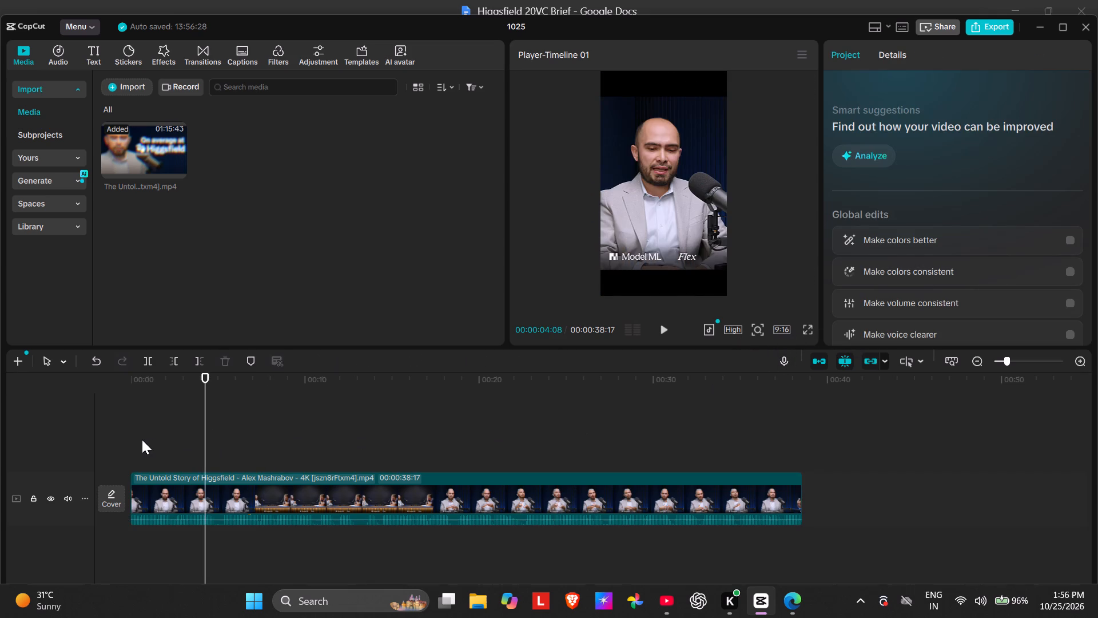
click(660, 332)
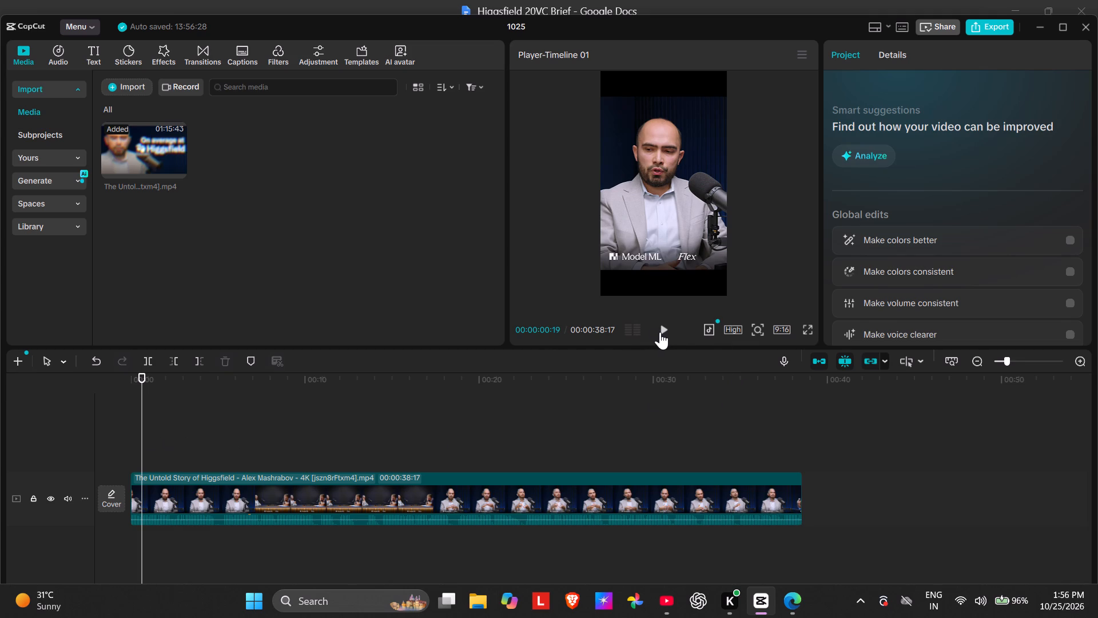
click(614, 494)
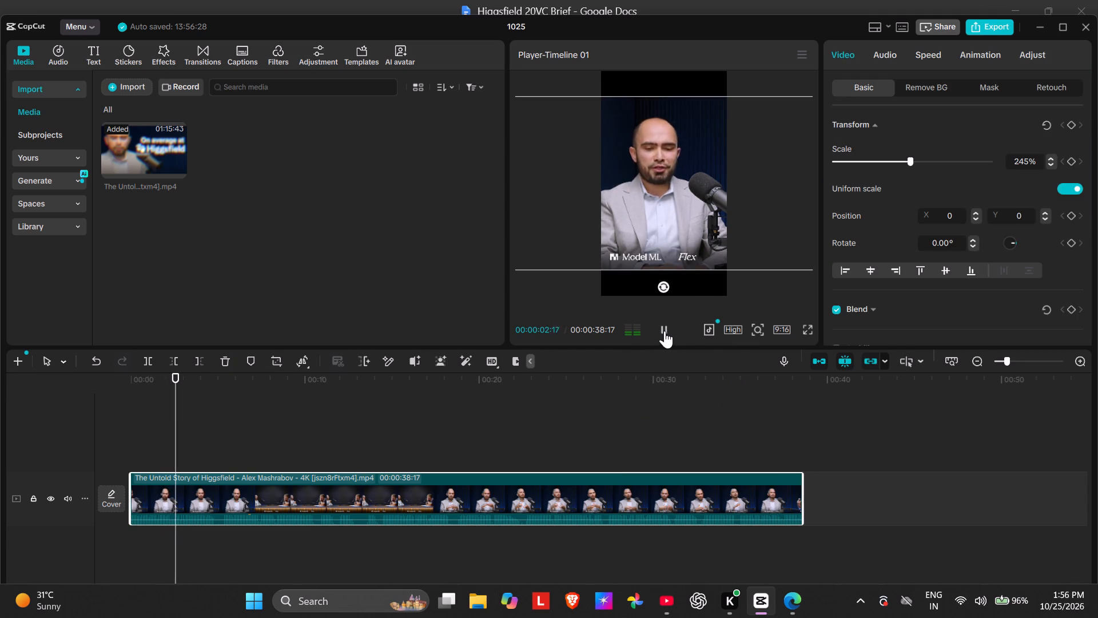
click(659, 331)
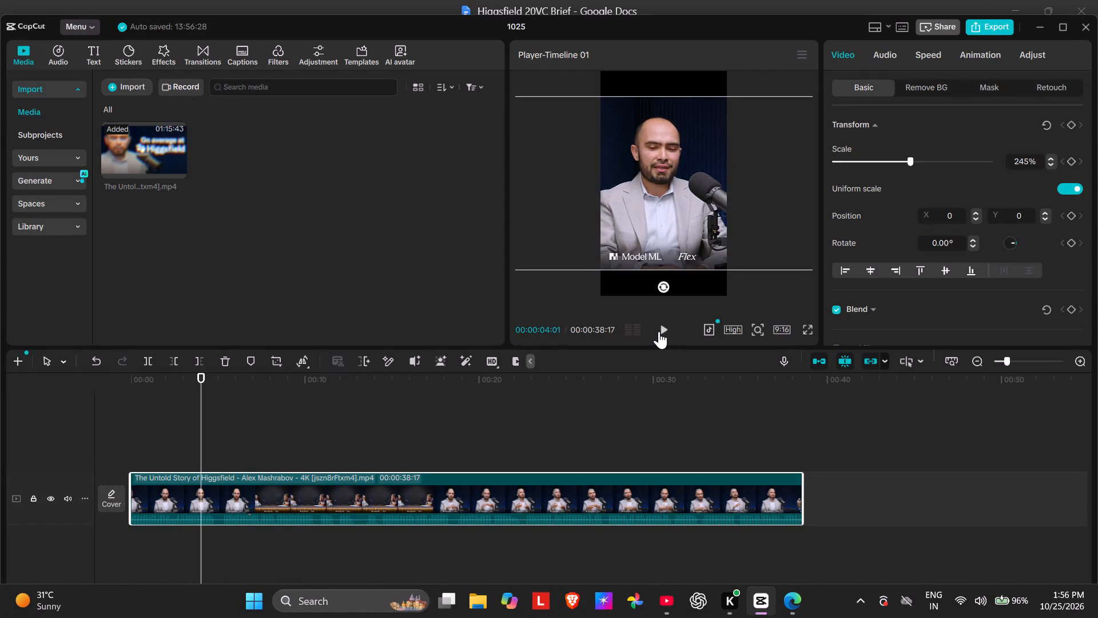
click(659, 331)
click(659, 331)
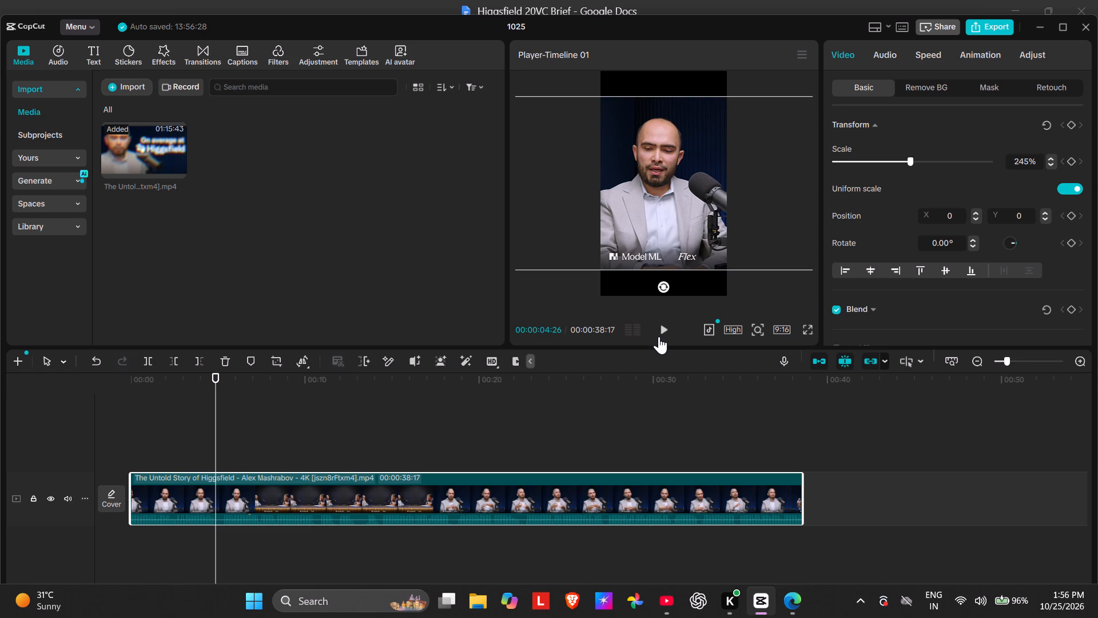
click(659, 328)
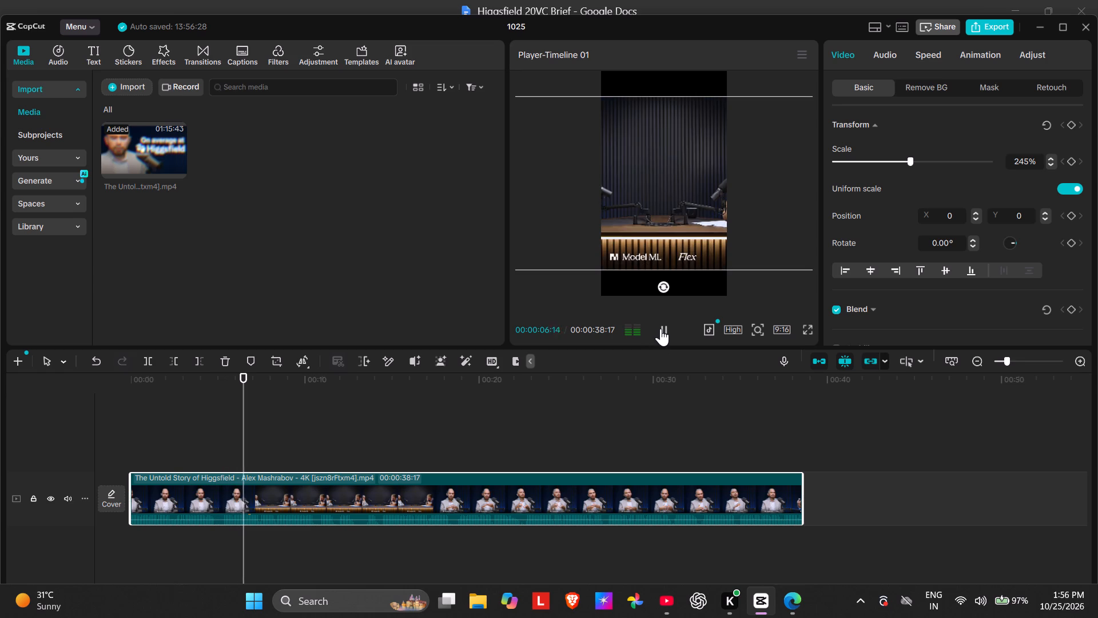
click(661, 328)
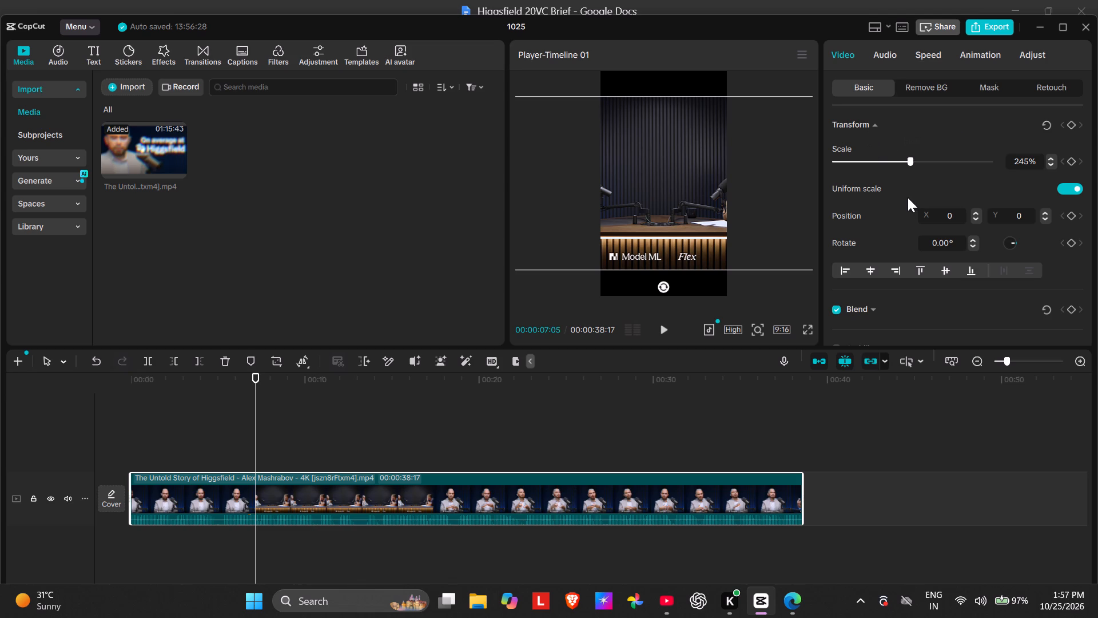
Look through the podcast clip's basic video settings and the adjustment library for options to reframe the wide shot.
scroll(966, 204, down, 1)
scroll(922, 219, down, 2)
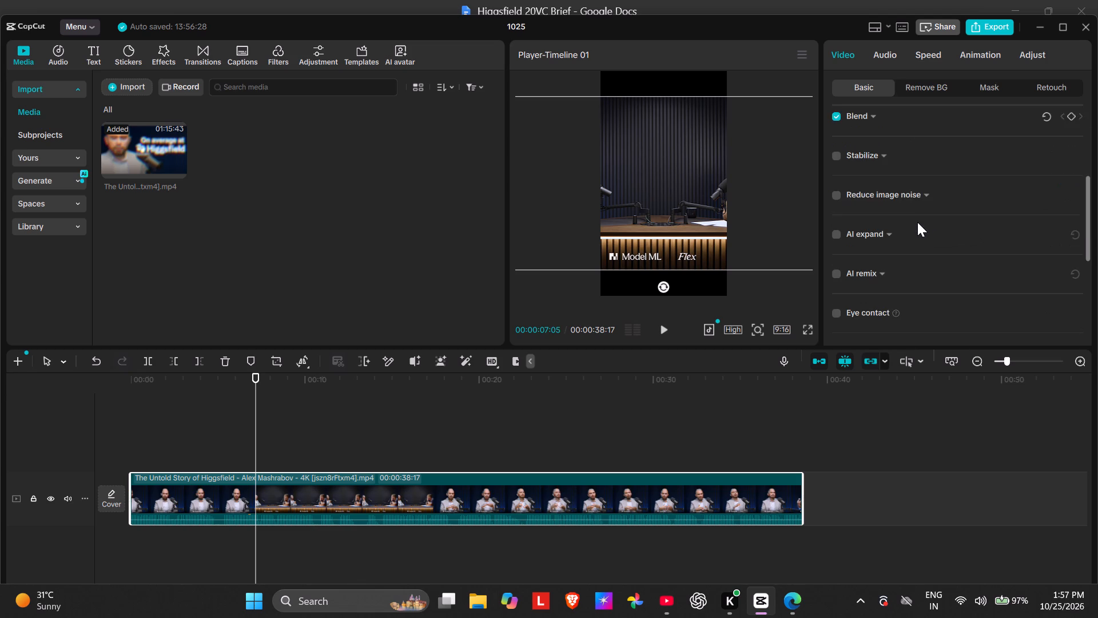
scroll(917, 222, down, 10)
scroll(912, 235, up, 3)
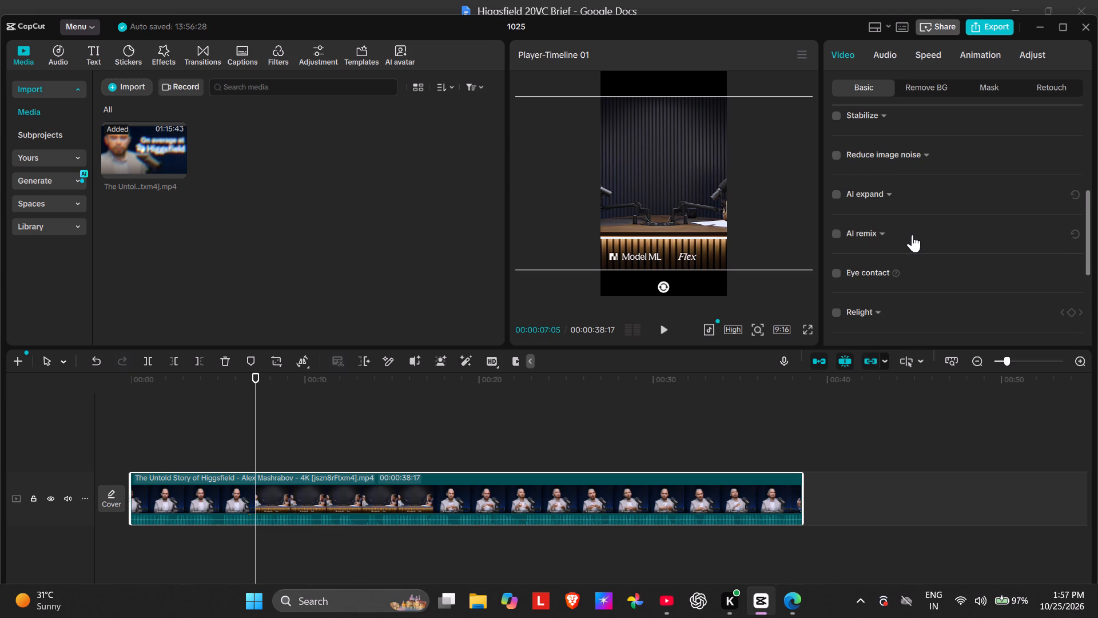
scroll(912, 235, up, 5)
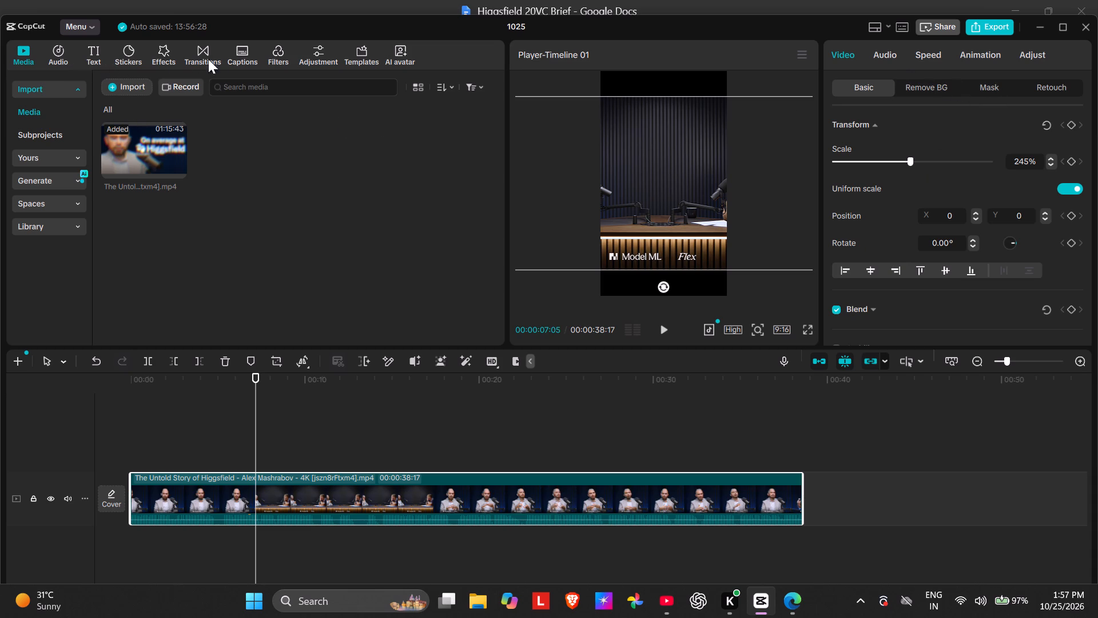
click(326, 54)
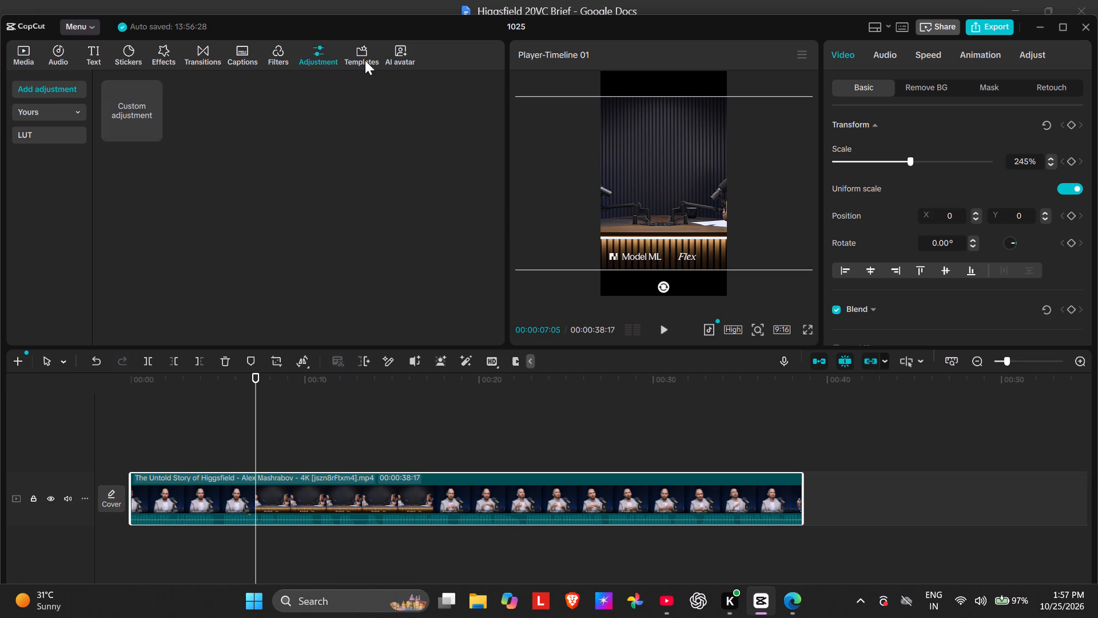
click(29, 57)
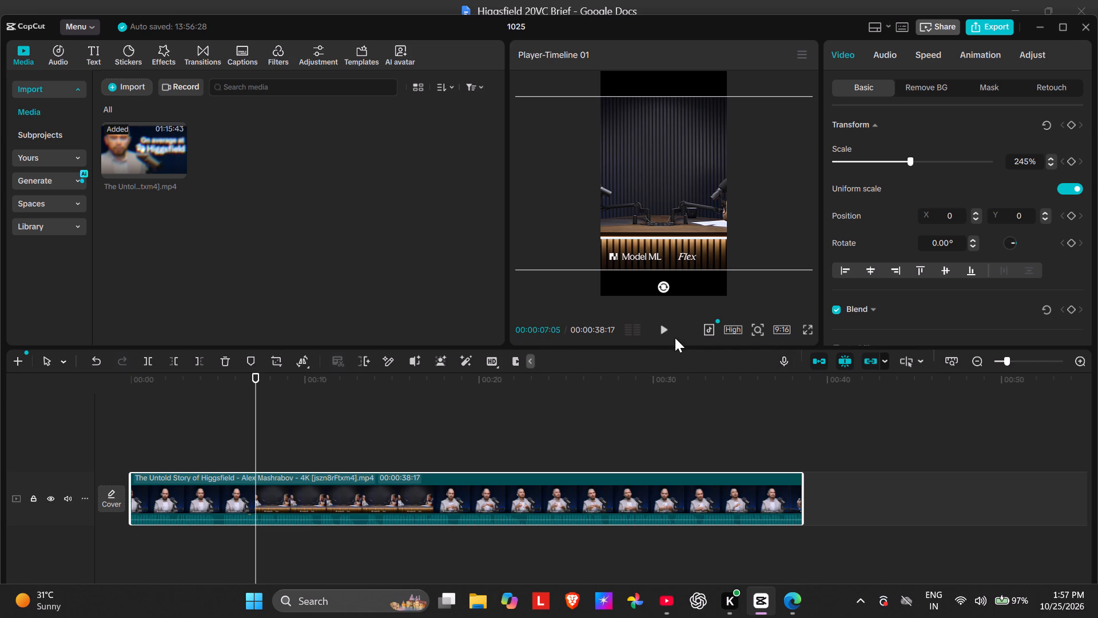
Locate the cut to the wide shot and add a transform keyframe to the podcast clip at 00:00:06:13.
click(655, 327)
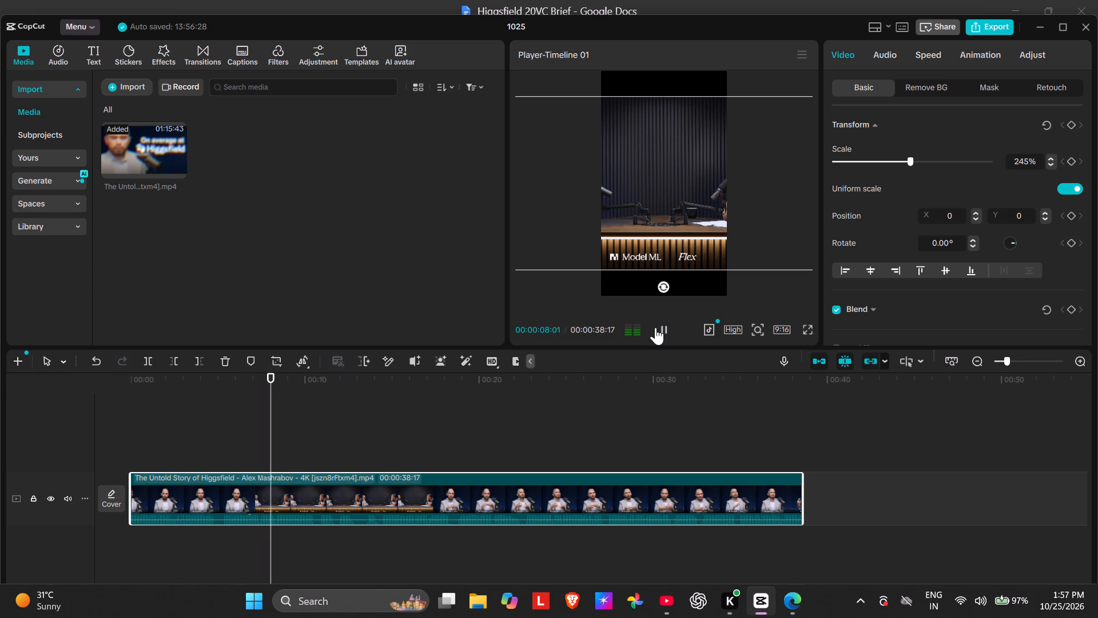
click(655, 327)
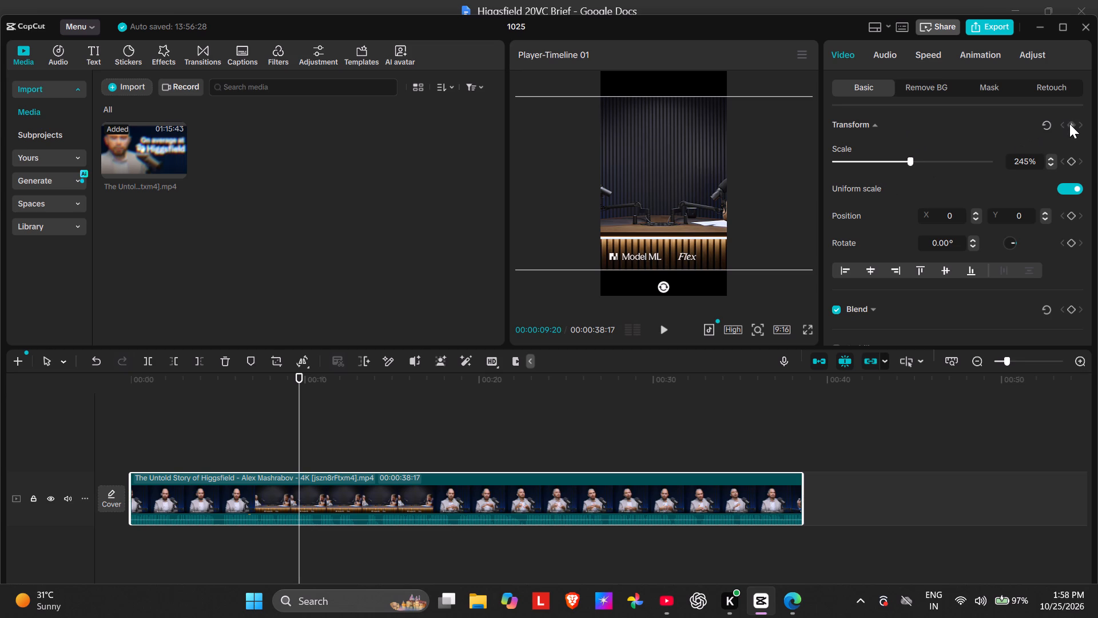
click(240, 458)
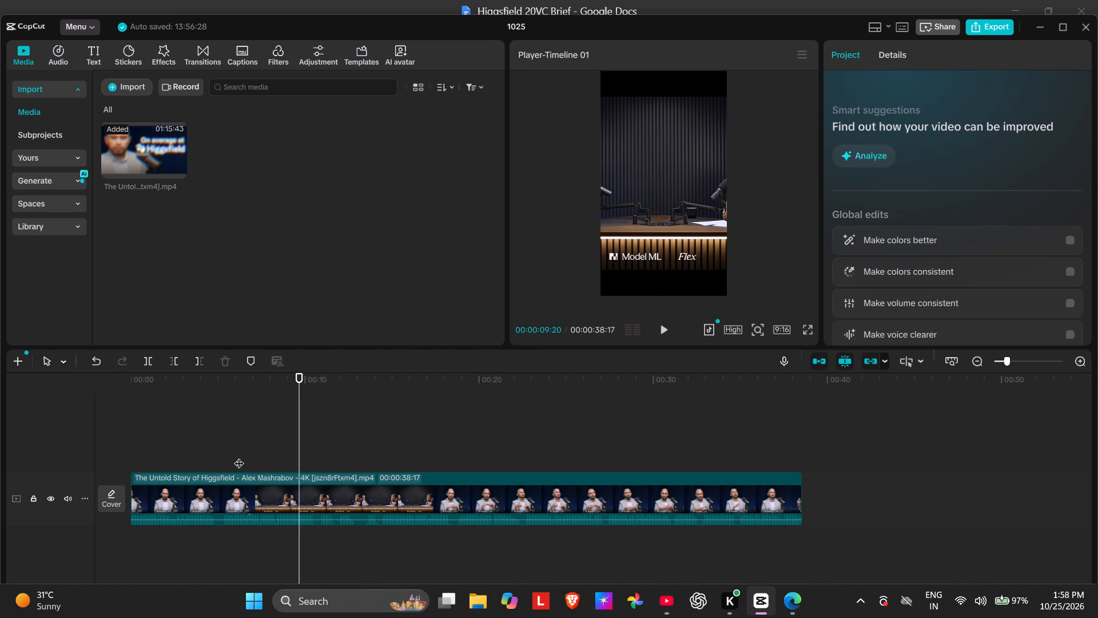
click(198, 437)
click(364, 508)
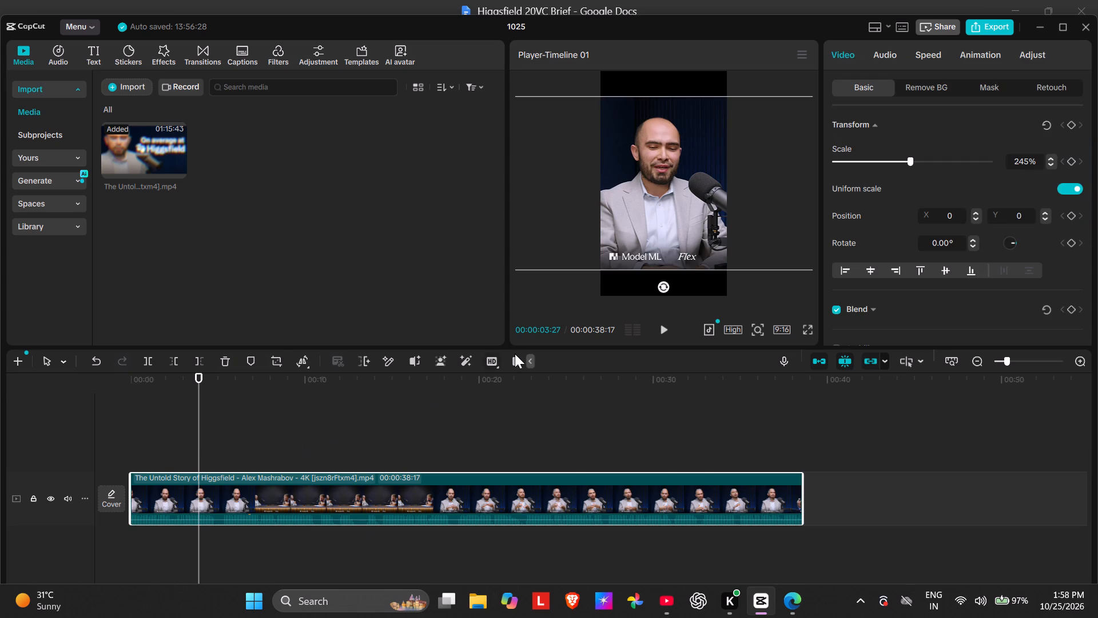
click(663, 331)
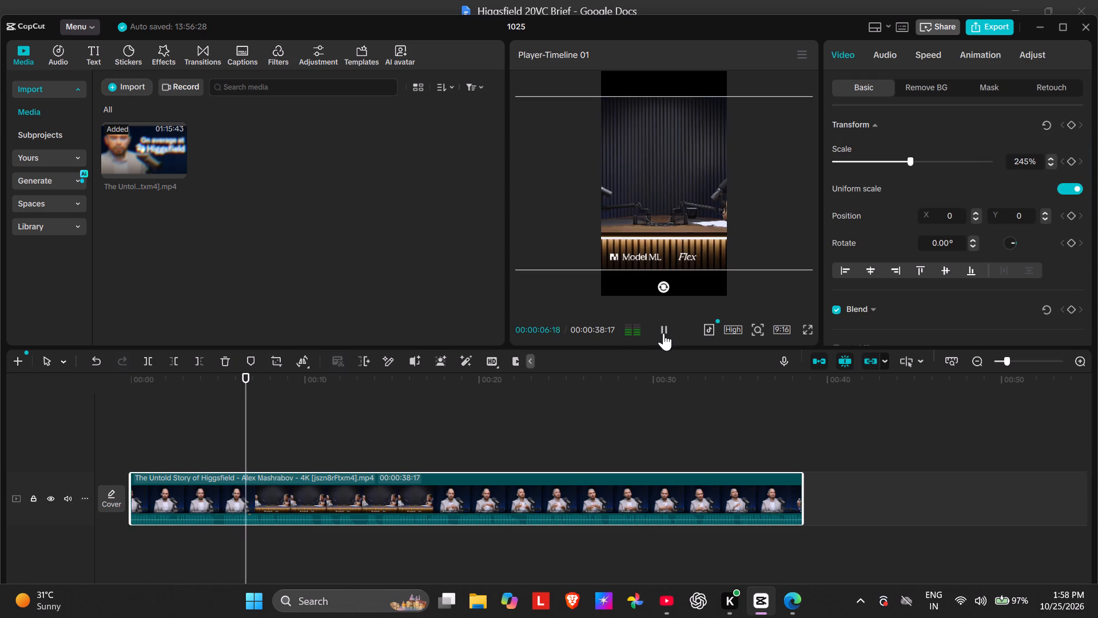
click(663, 333)
click(226, 438)
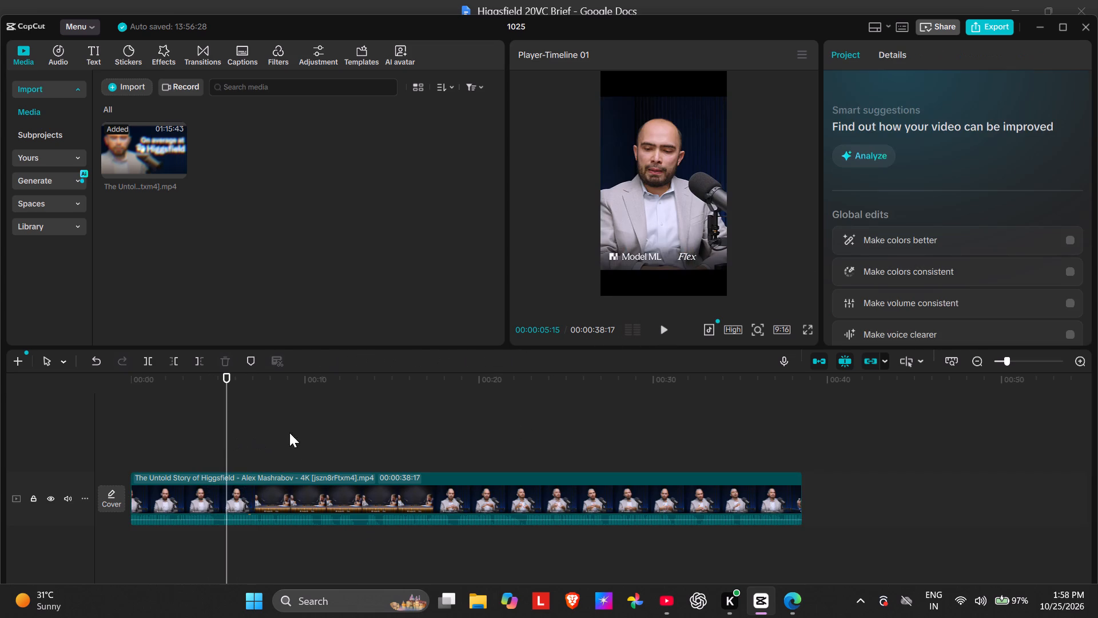
click(663, 327)
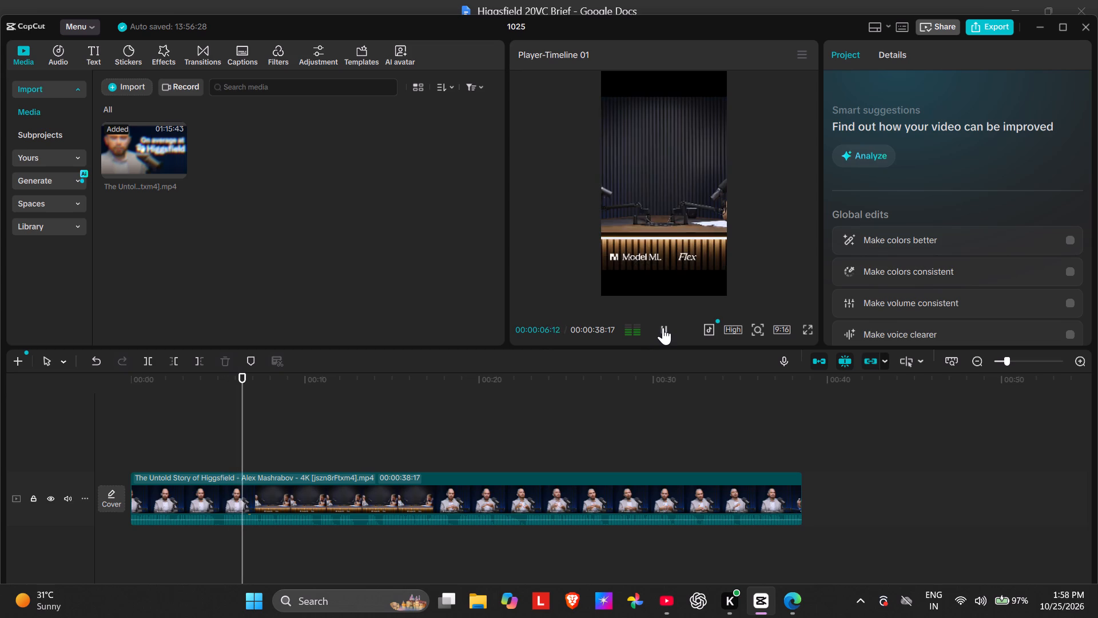
click(663, 327)
click(230, 443)
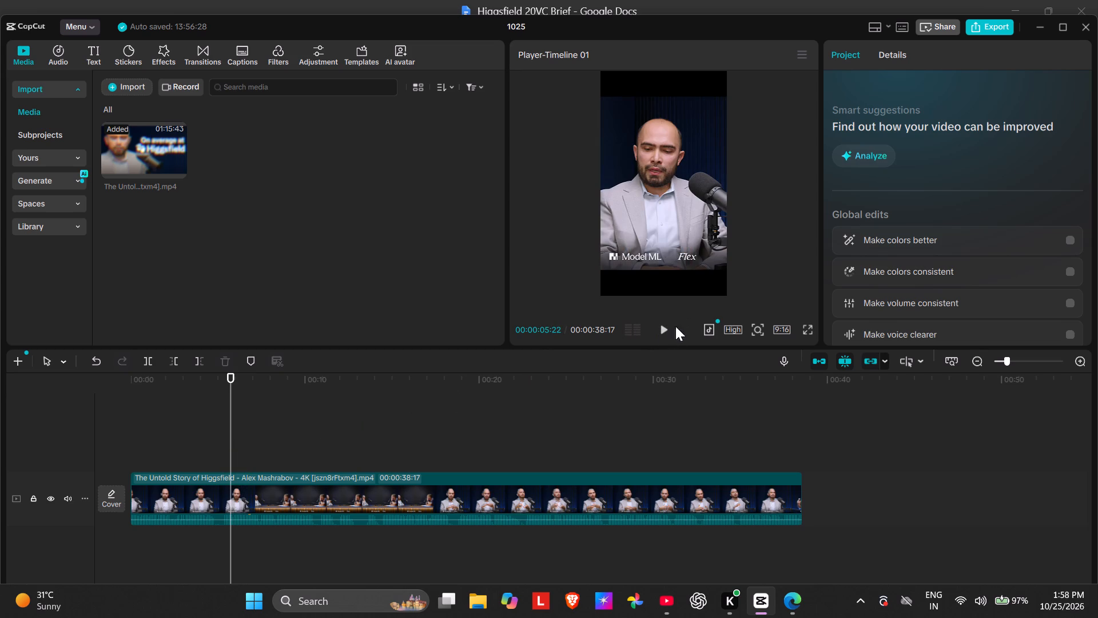
click(665, 332)
click(665, 332)
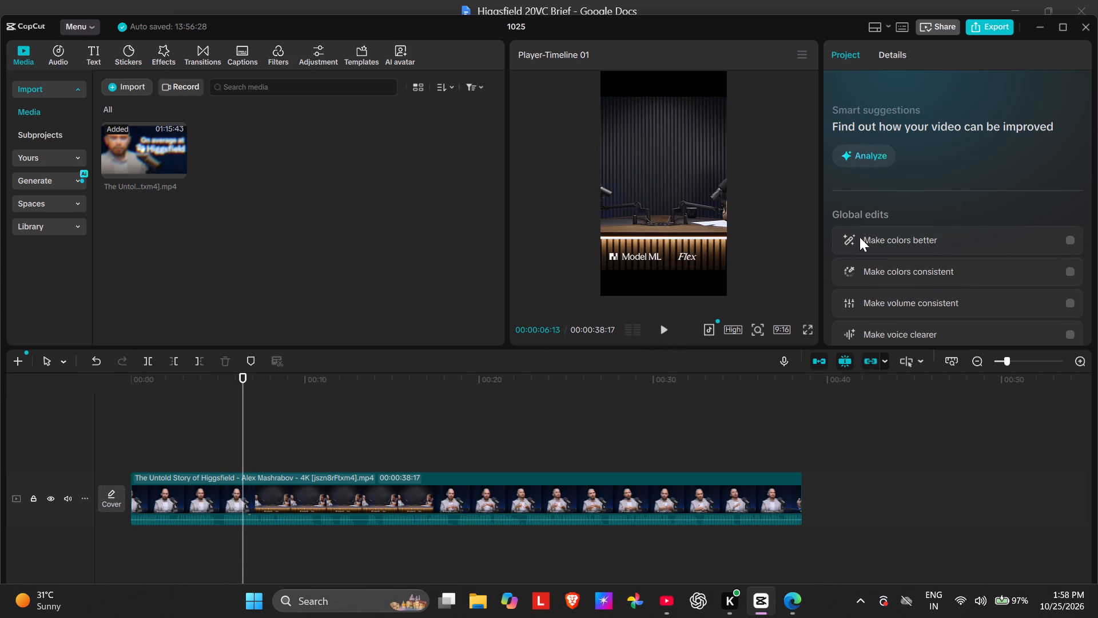
click(491, 494)
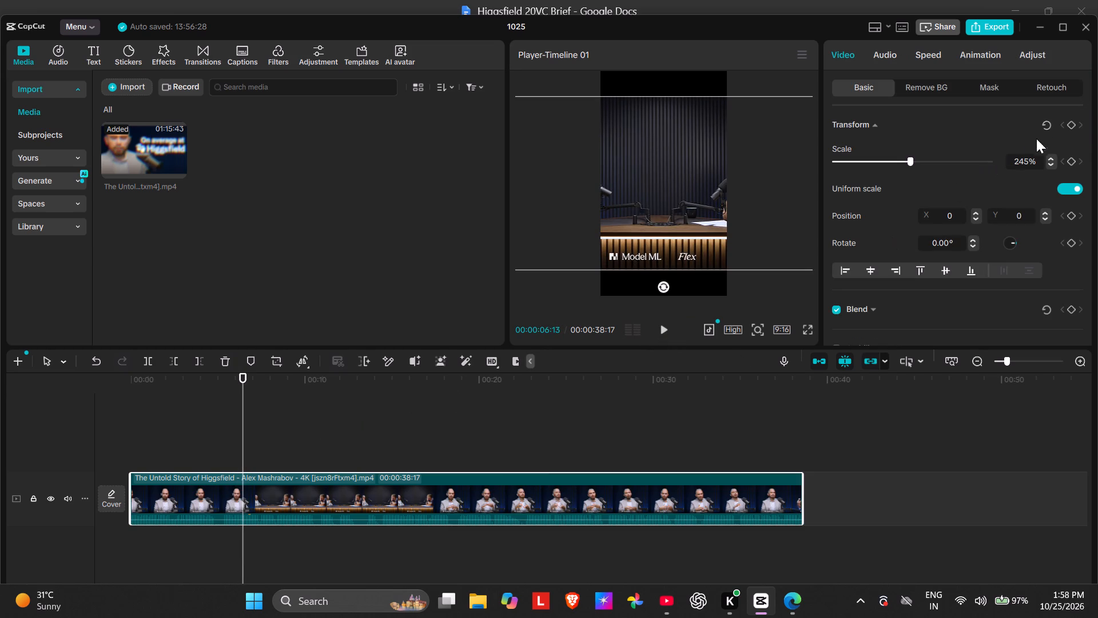
click(1069, 125)
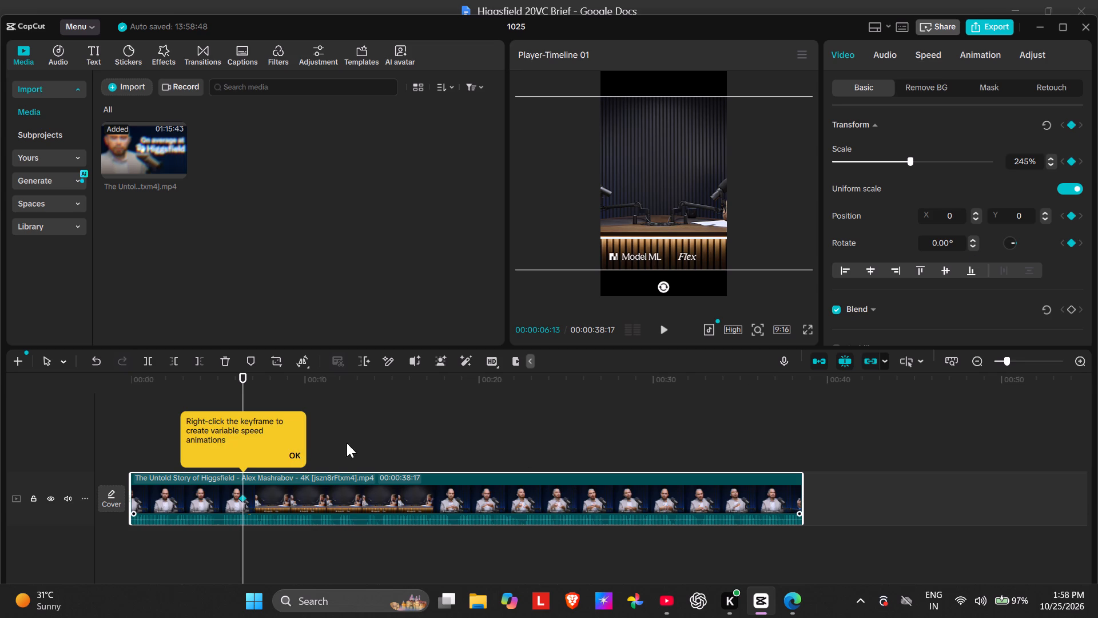
At the wide-shot keyframe, shift the clip horizontally to X 1562, Y 0 so the seated guest is in the vertical frame.
drag(663, 225, 695, 225)
drag(695, 225, 701, 225)
click(652, 245)
drag(642, 225, 664, 225)
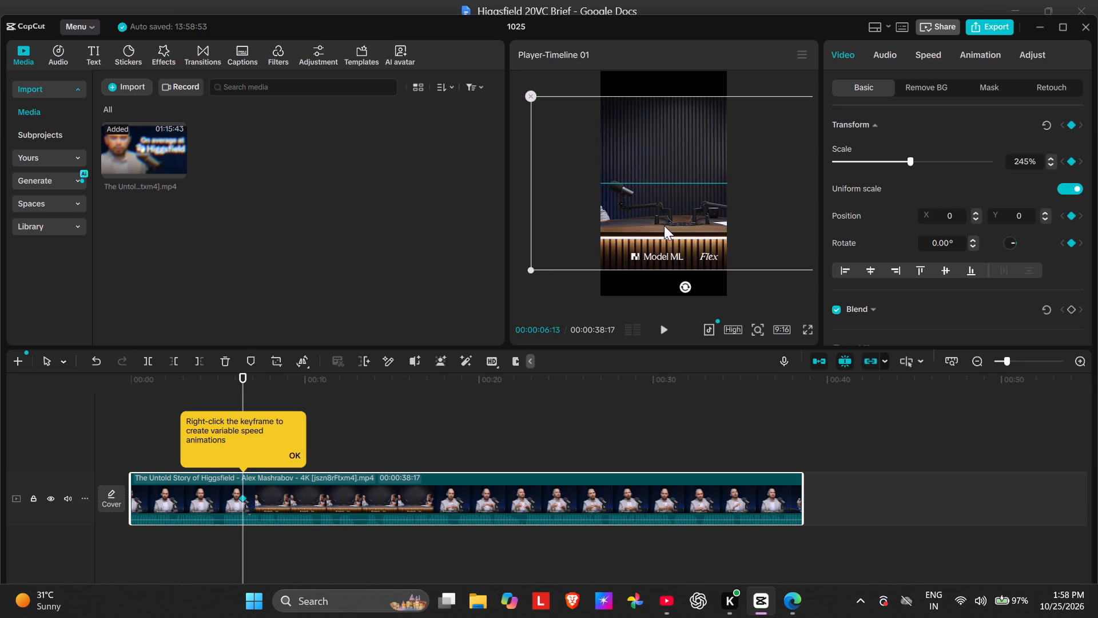
drag(664, 225, 731, 224)
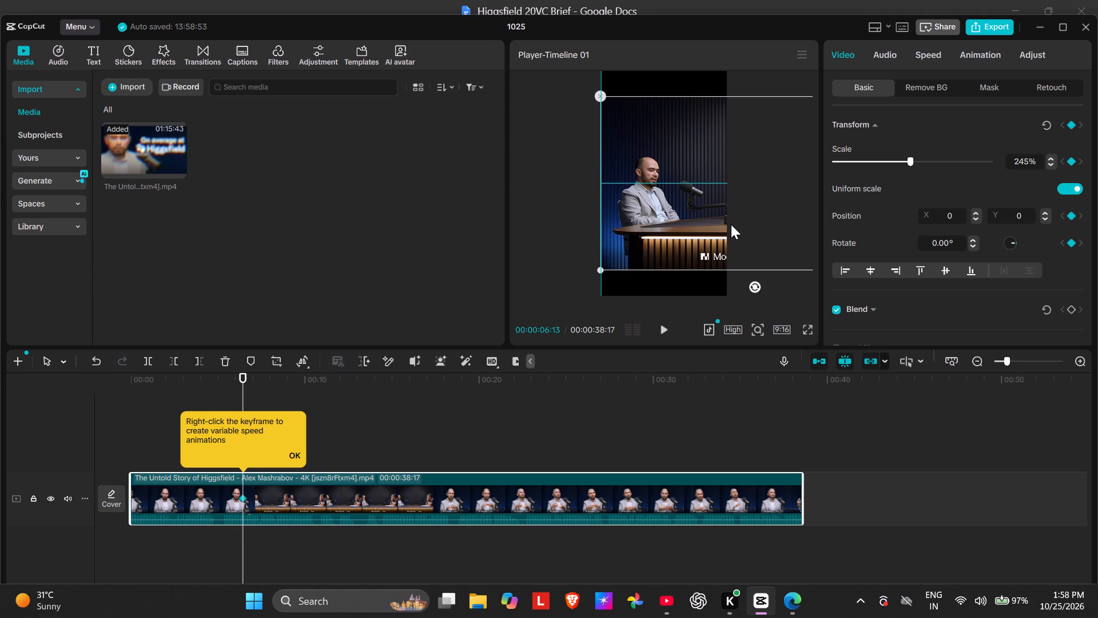
drag(731, 224, 734, 224)
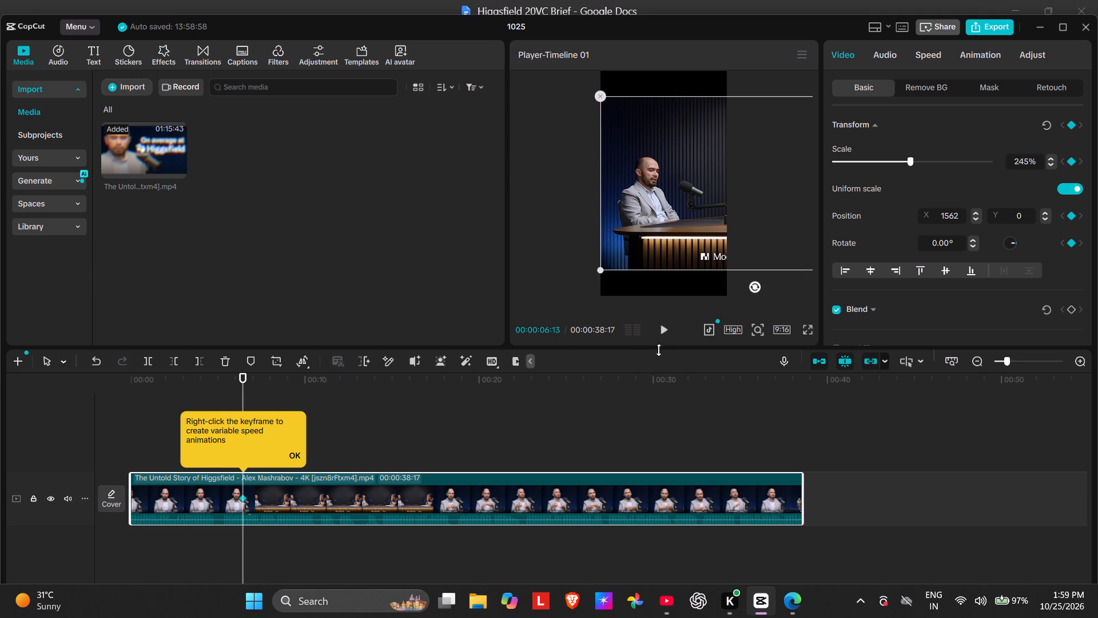
Play on to the guest's close-up at 00:00:18:15 and move the clip to X 187, Y 0 to recentre him.
click(662, 331)
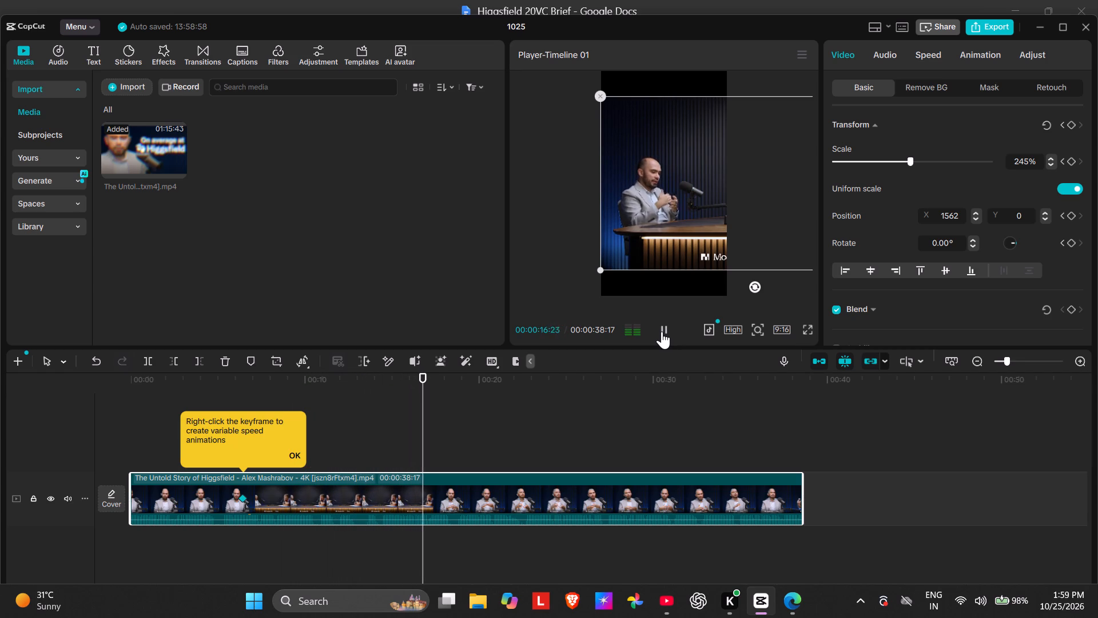
click(662, 331)
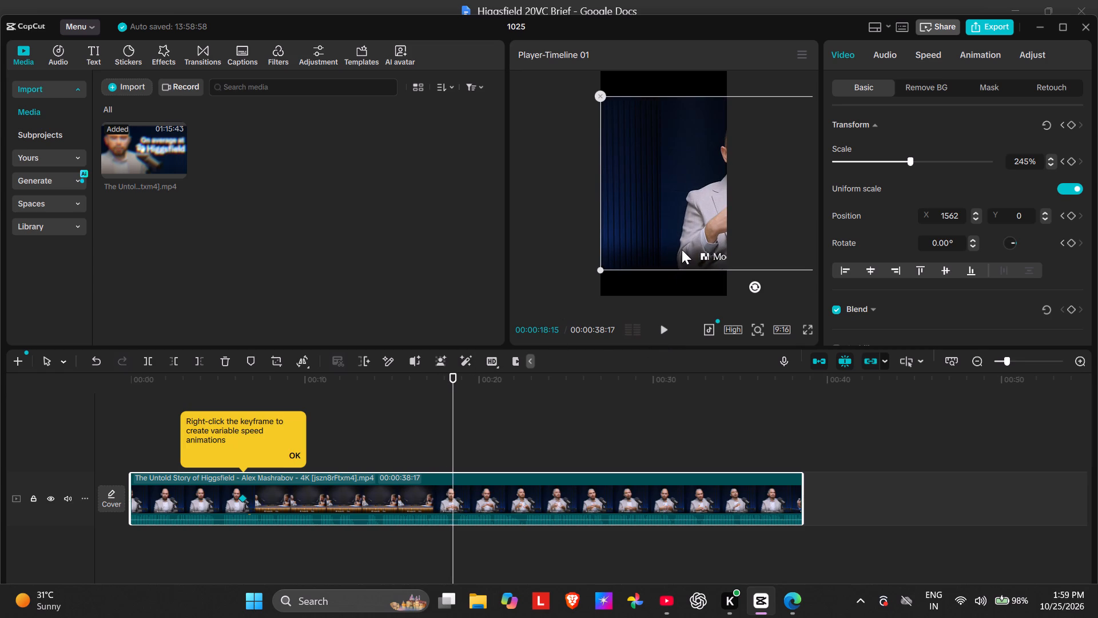
drag(682, 249, 619, 252)
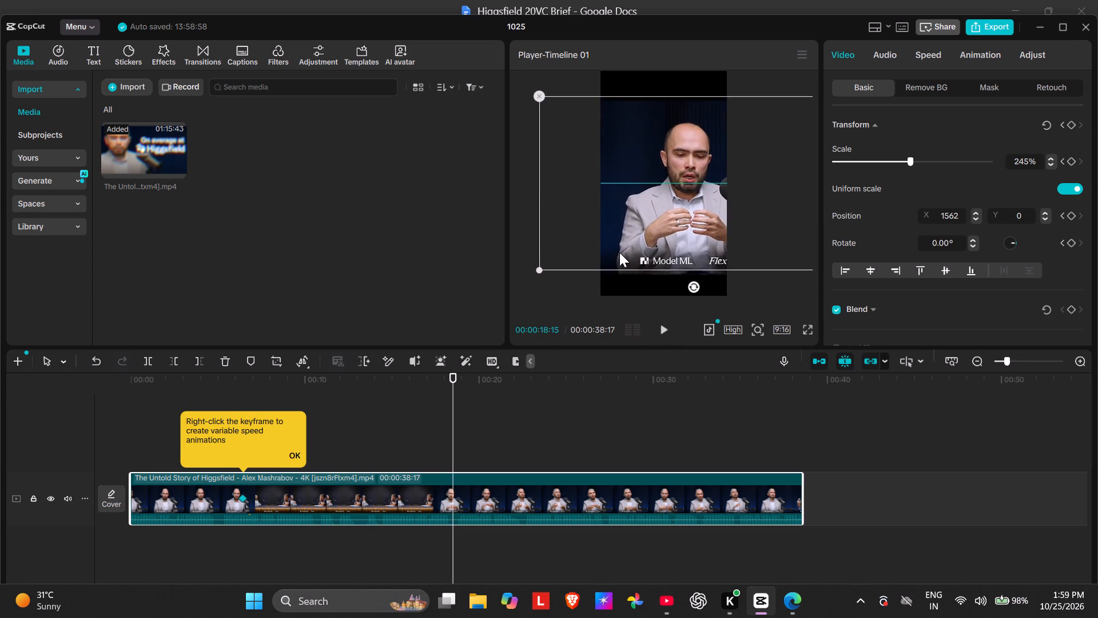
drag(619, 252, 601, 247)
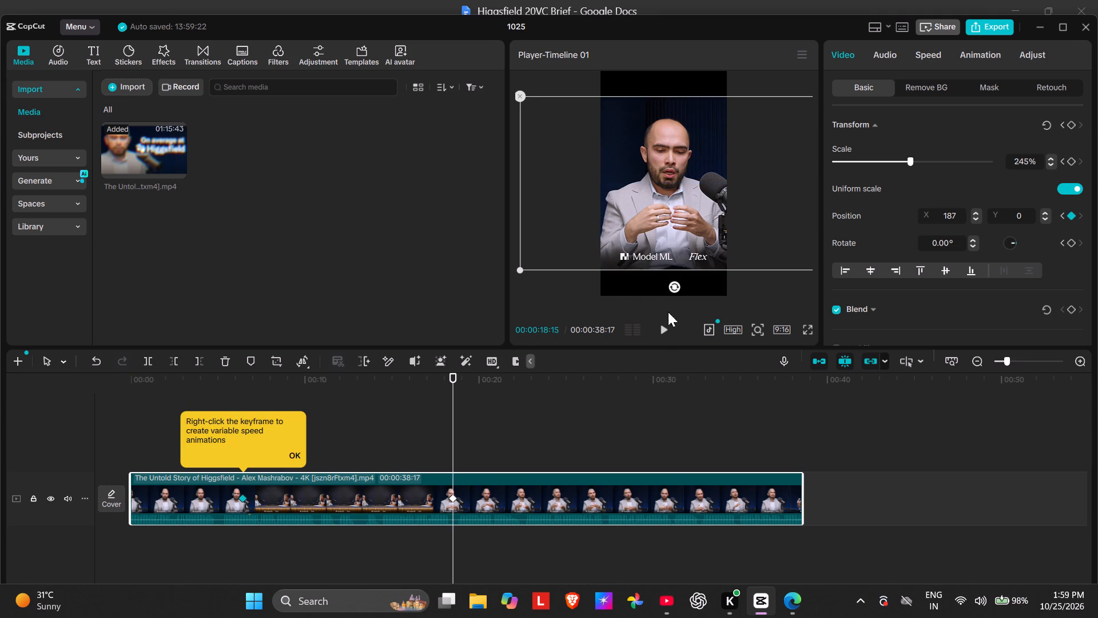
Play the clip from about 00:18 to its end to review the framing after the second keyframe.
click(663, 326)
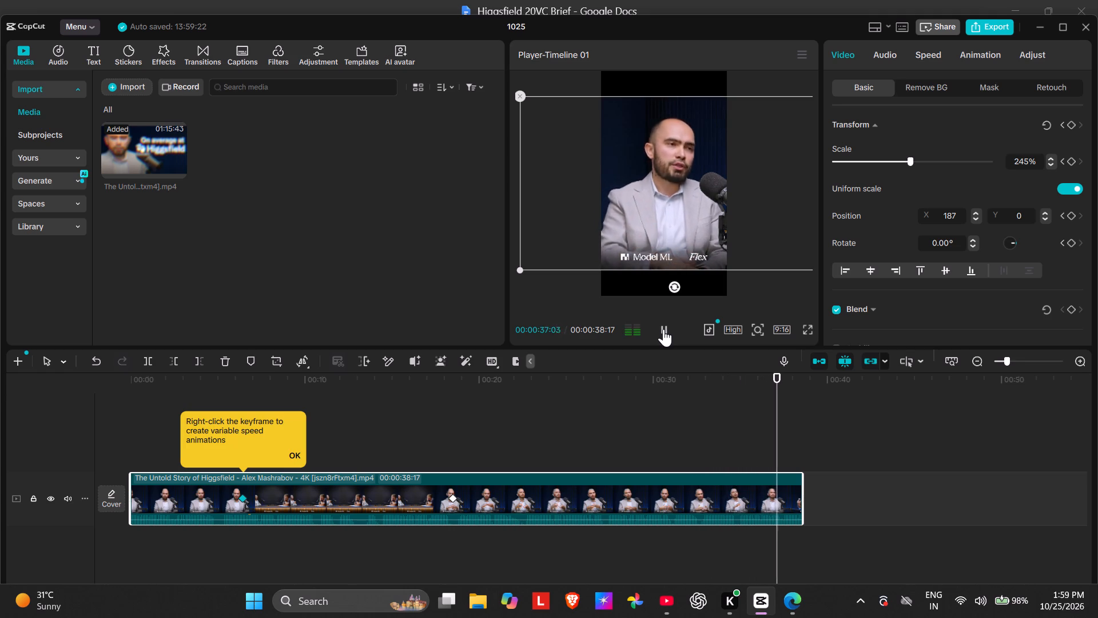
click(663, 329)
click(663, 329)
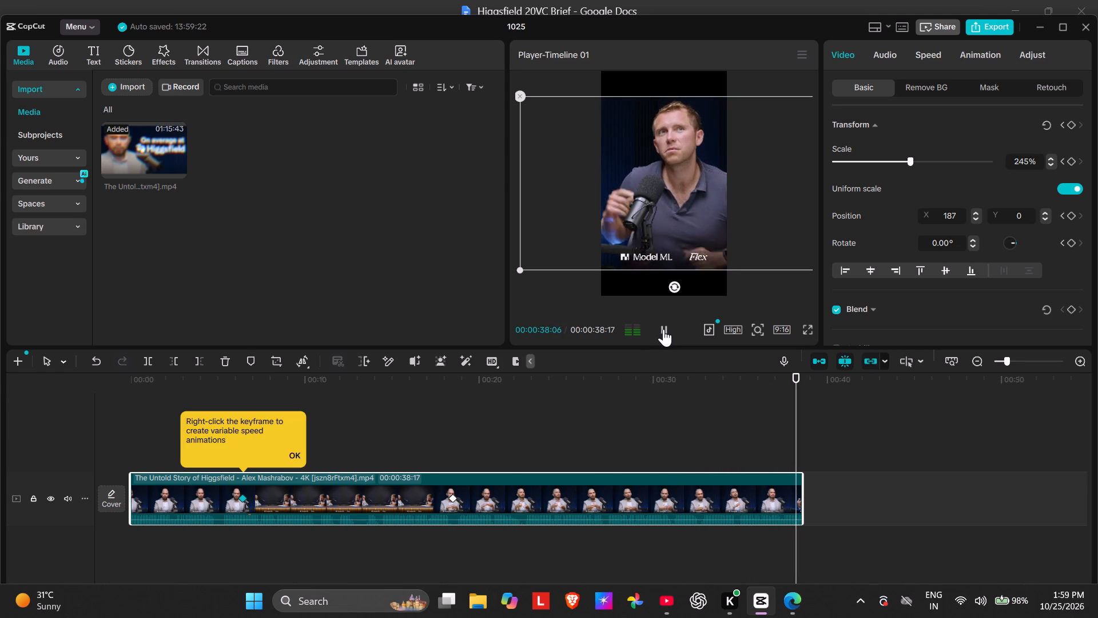
Dismiss the keyframe tip and replay the clip's opening seconds from 00:00:00:00 to check the guest's framing.
click(130, 447)
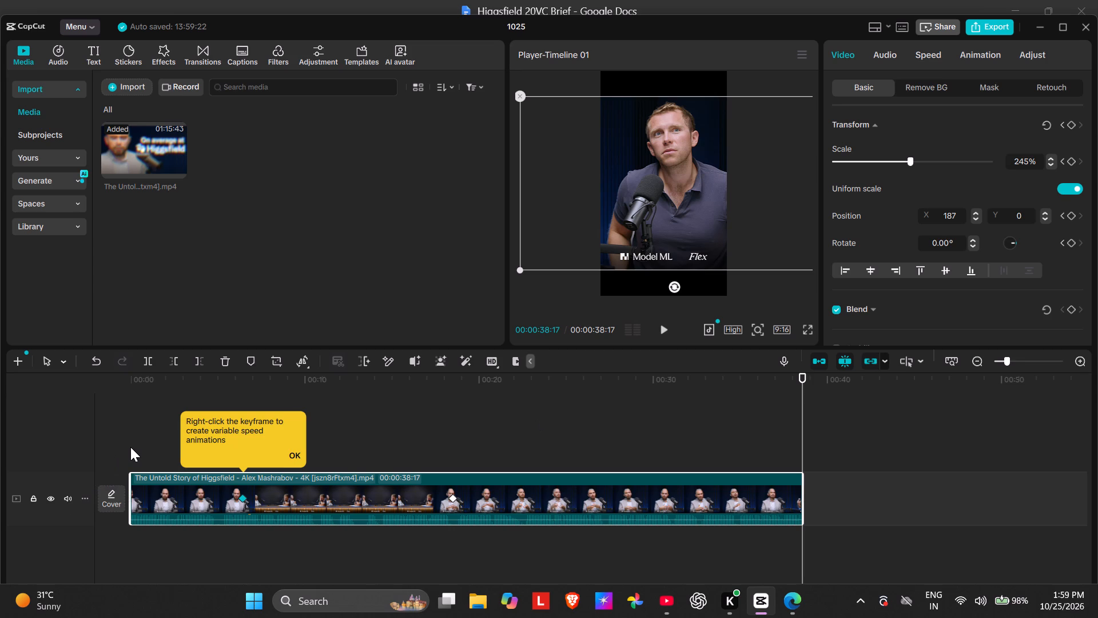
click(130, 447)
click(153, 494)
click(297, 453)
click(333, 436)
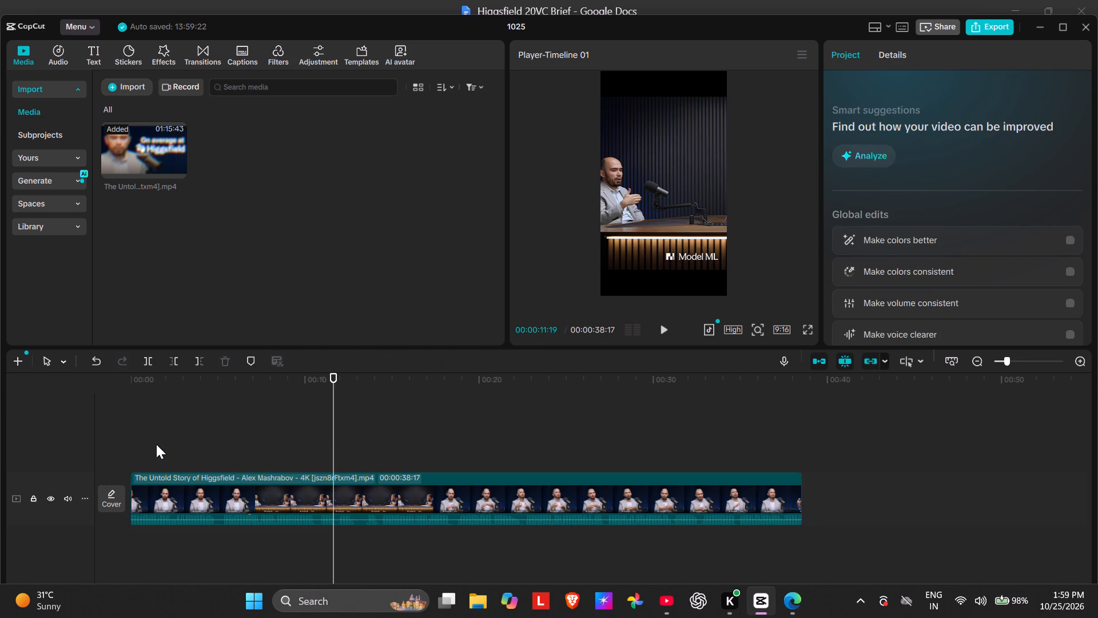
click(143, 442)
click(131, 446)
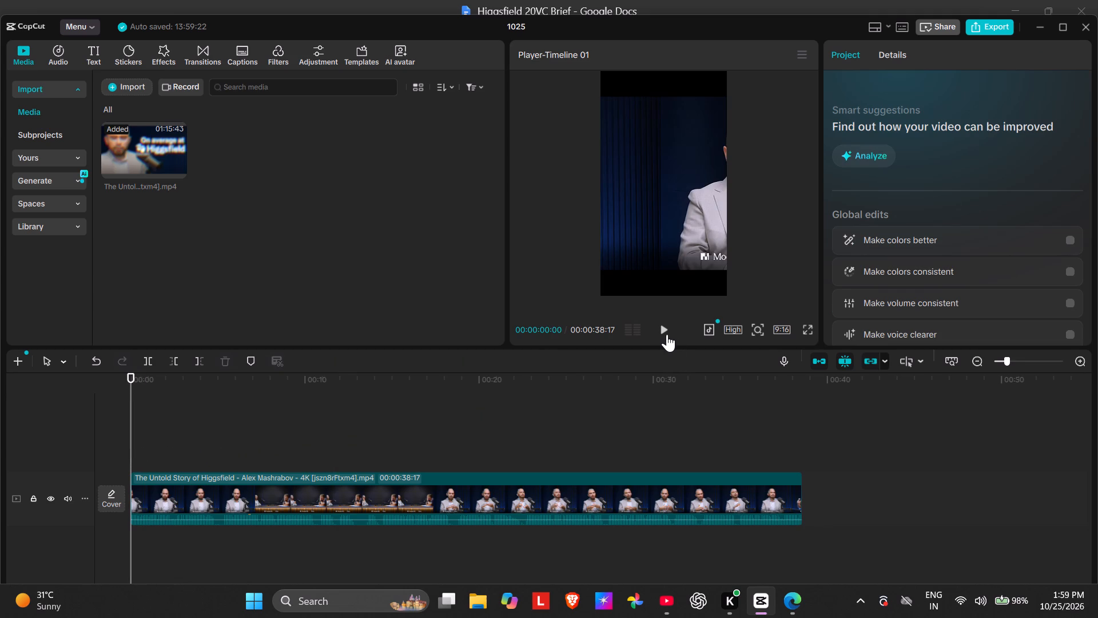
click(663, 334)
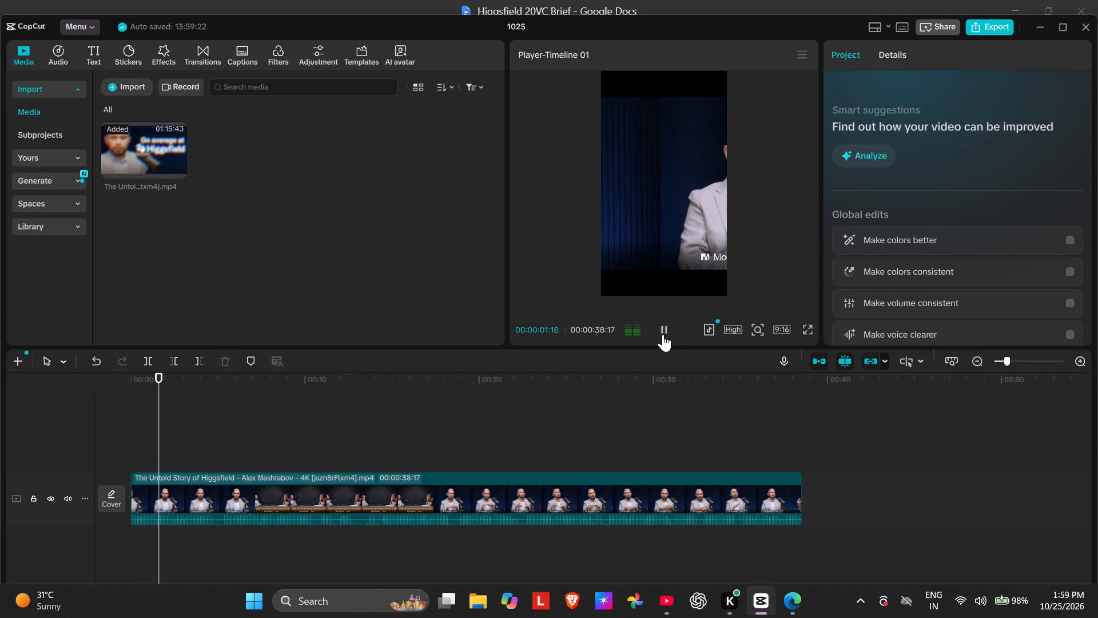
click(663, 334)
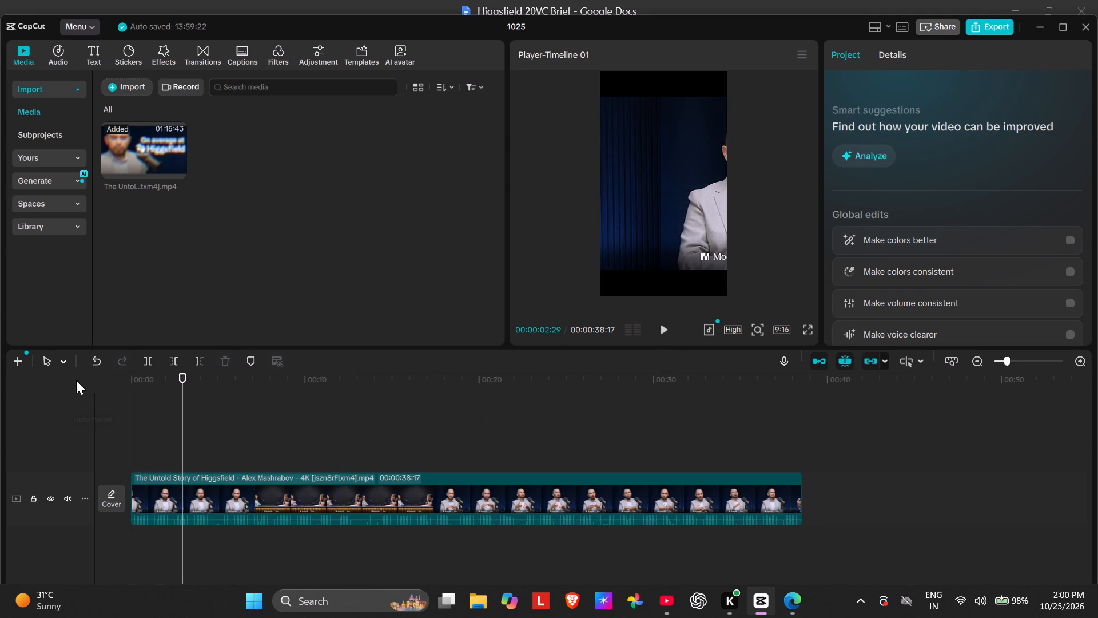
Undo the keyframed reposition at the guest's close-up at 00:00:18:15.
click(97, 363)
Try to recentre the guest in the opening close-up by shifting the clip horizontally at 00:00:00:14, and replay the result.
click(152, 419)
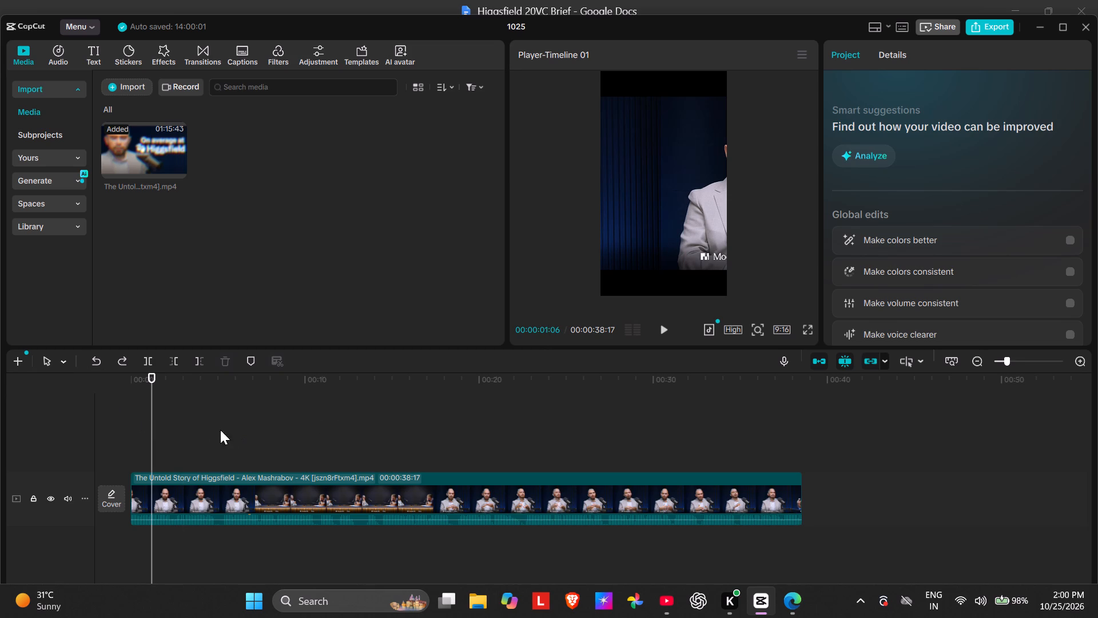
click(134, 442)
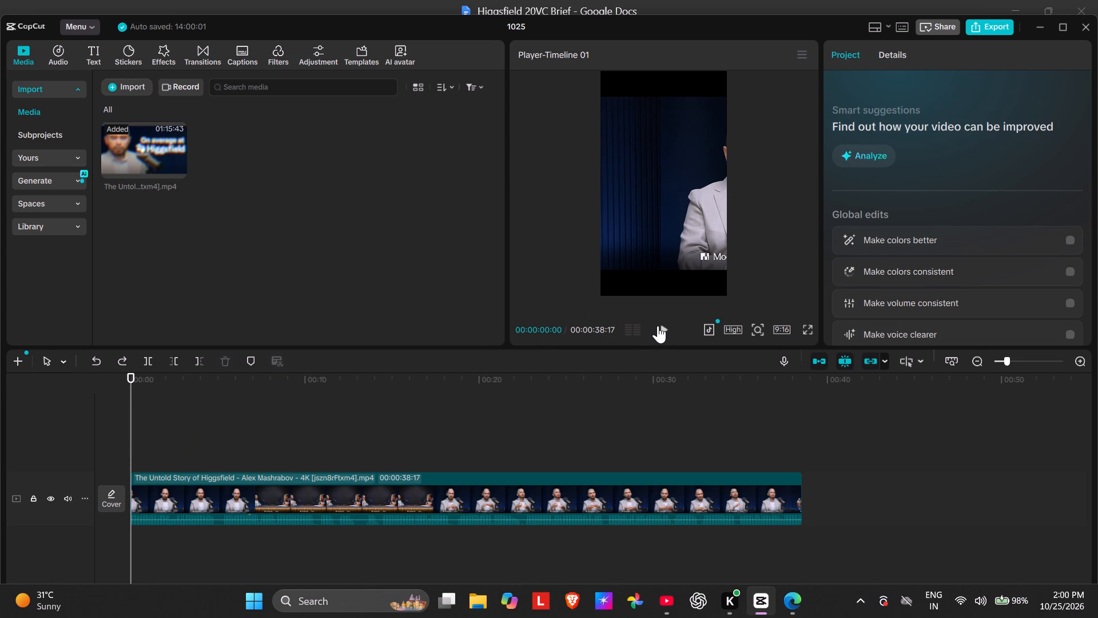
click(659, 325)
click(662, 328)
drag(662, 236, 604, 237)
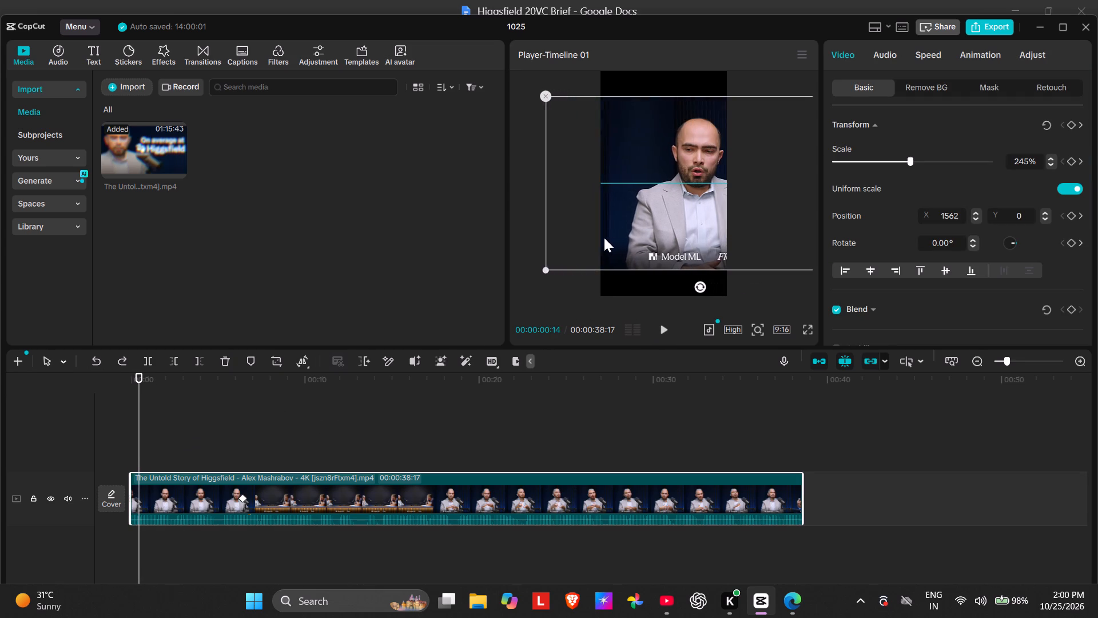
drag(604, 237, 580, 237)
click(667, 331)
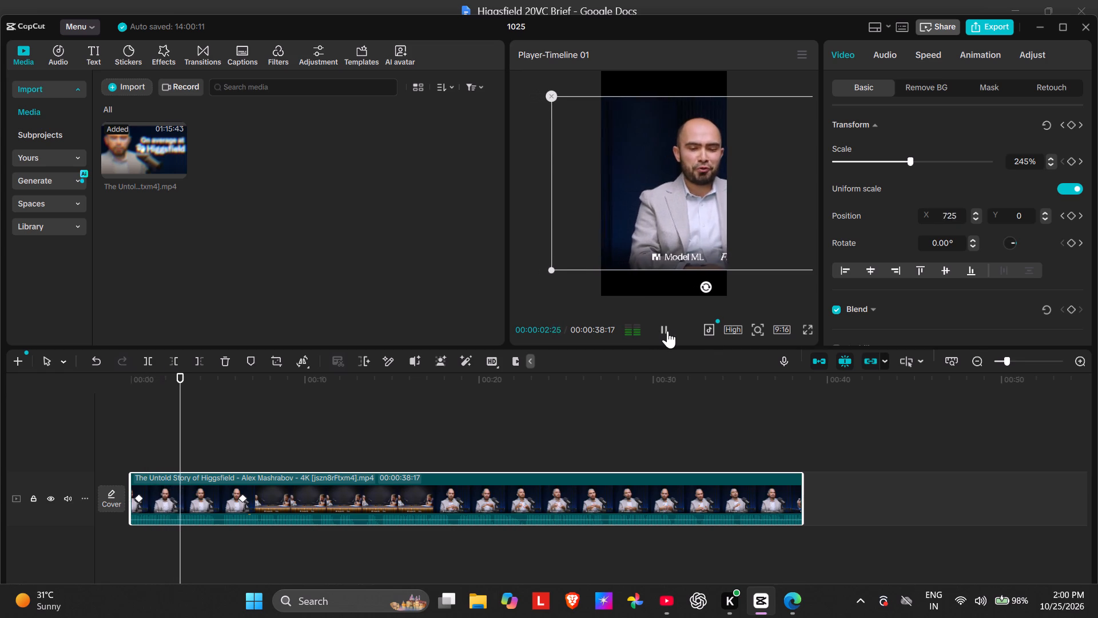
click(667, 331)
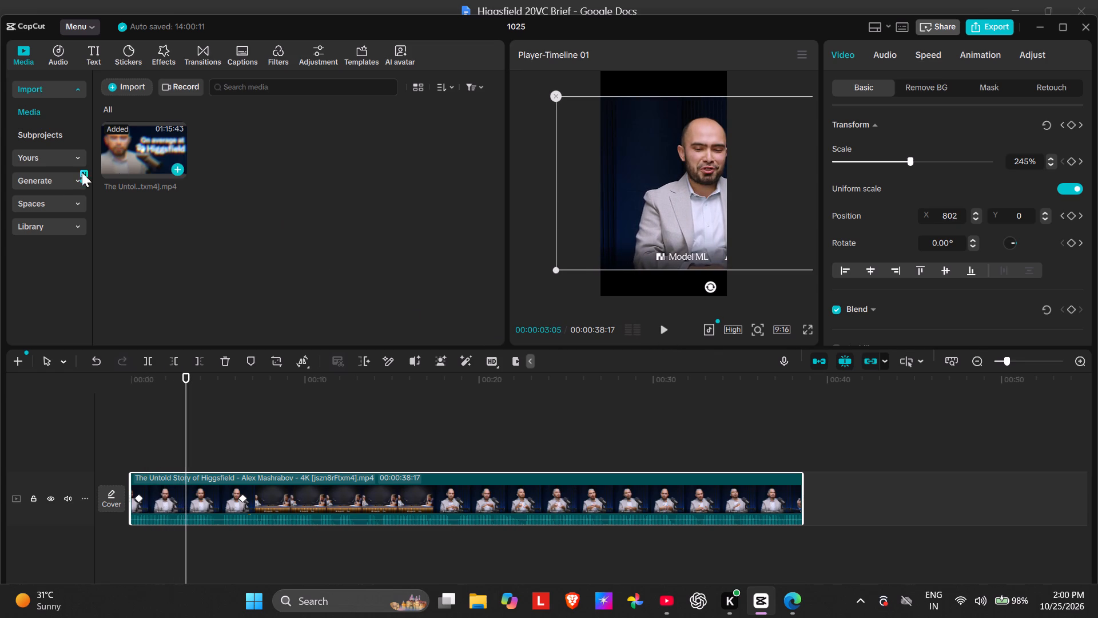
Undo the clip's horizontal shifts, its transform keyframes and the last scale increase.
click(97, 365)
click(97, 365)
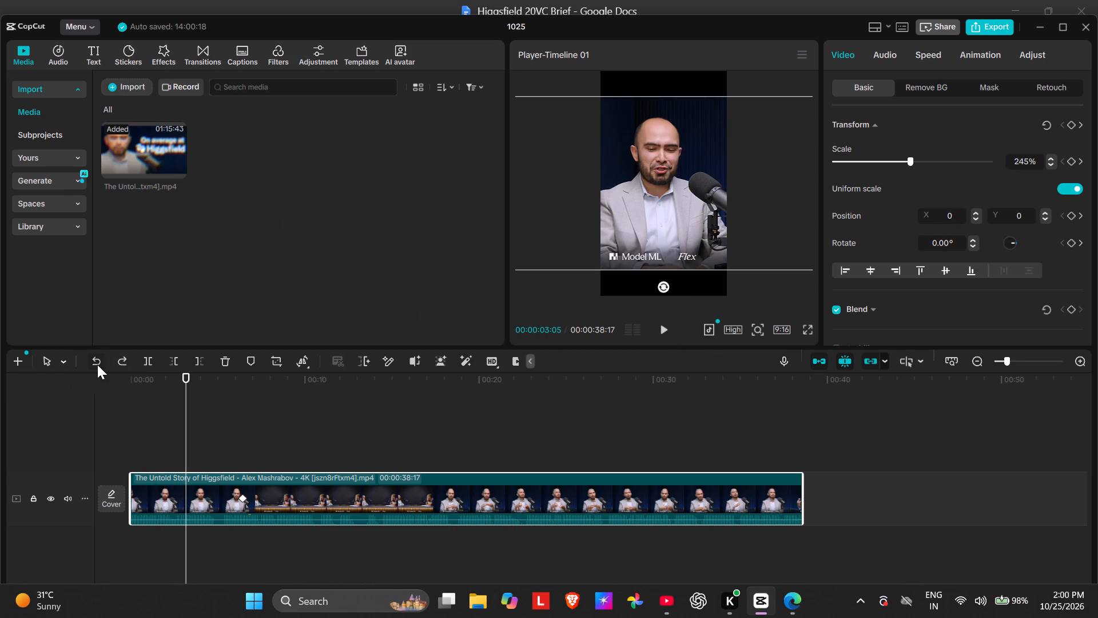
click(97, 365)
double_click(97, 365)
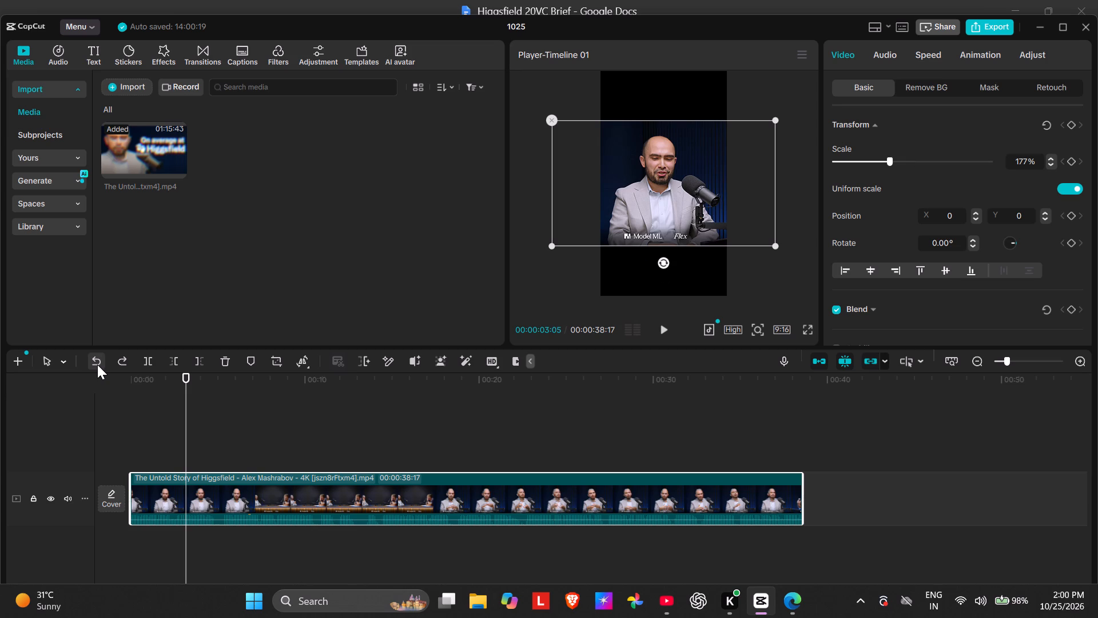
Replay from the start to find the cut to the wide shot, and split the podcast clip just before it at 00:00:06:03.
click(130, 441)
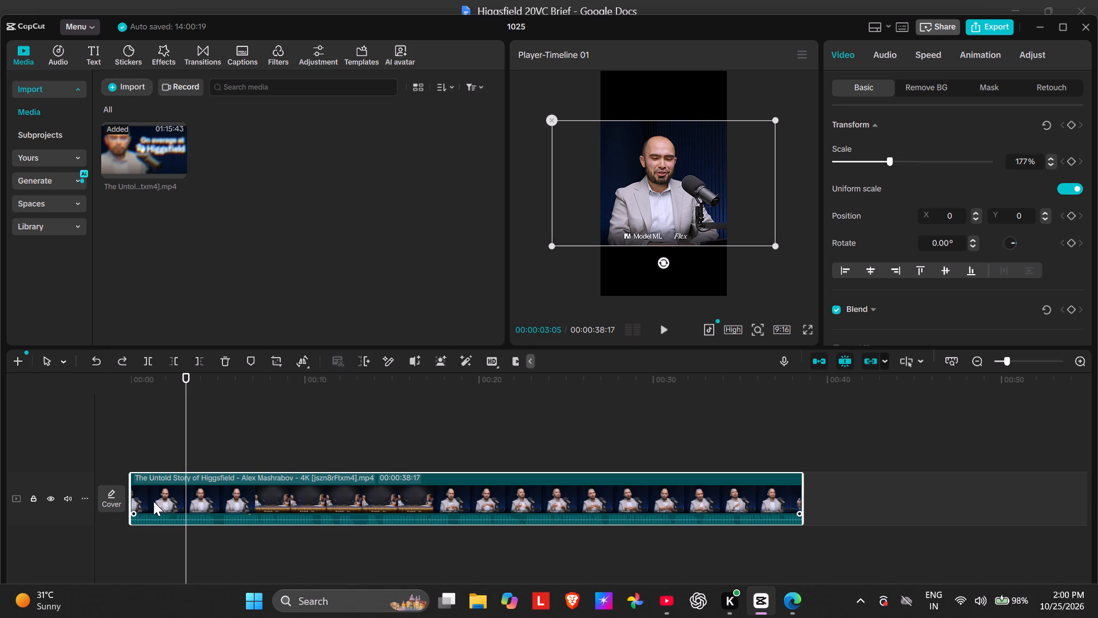
click(153, 501)
click(137, 512)
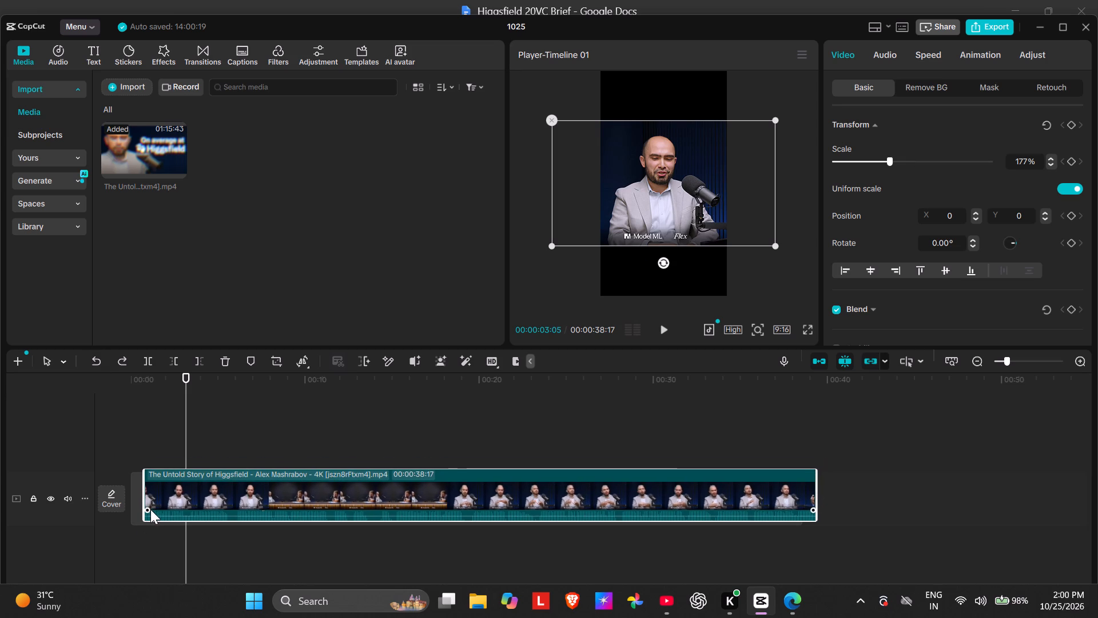
click(140, 492)
click(134, 470)
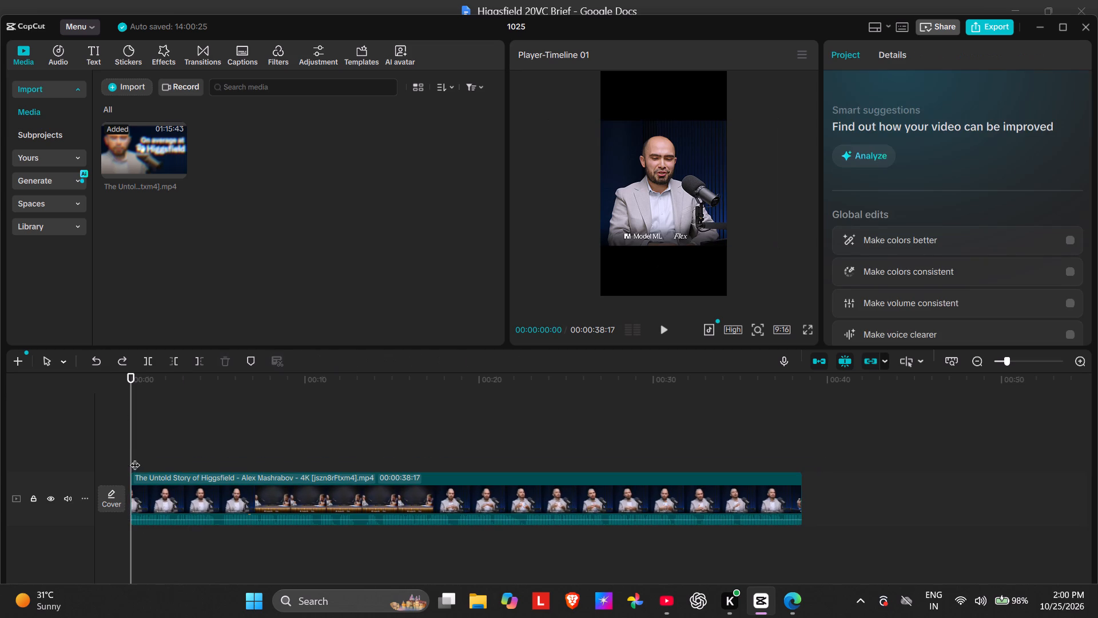
click(665, 329)
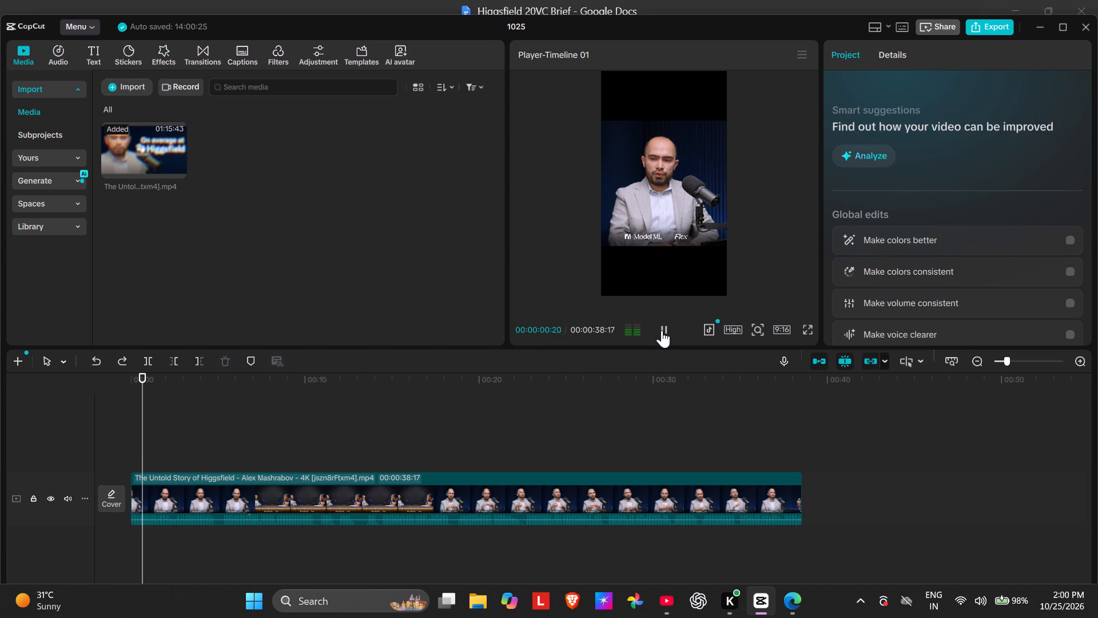
click(616, 501)
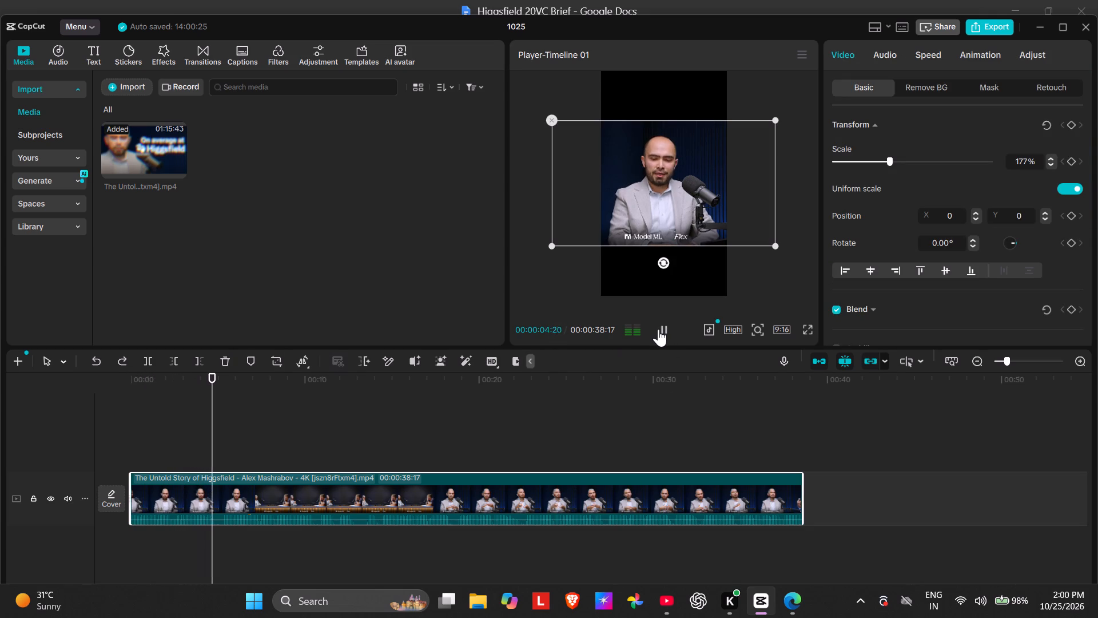
click(658, 329)
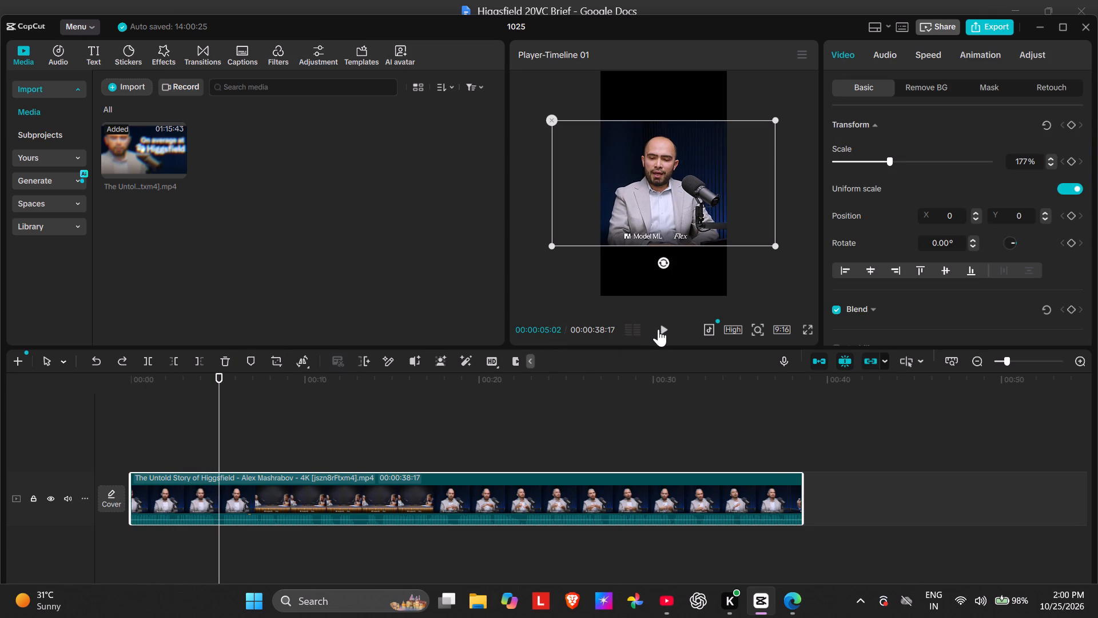
click(658, 329)
click(658, 329)
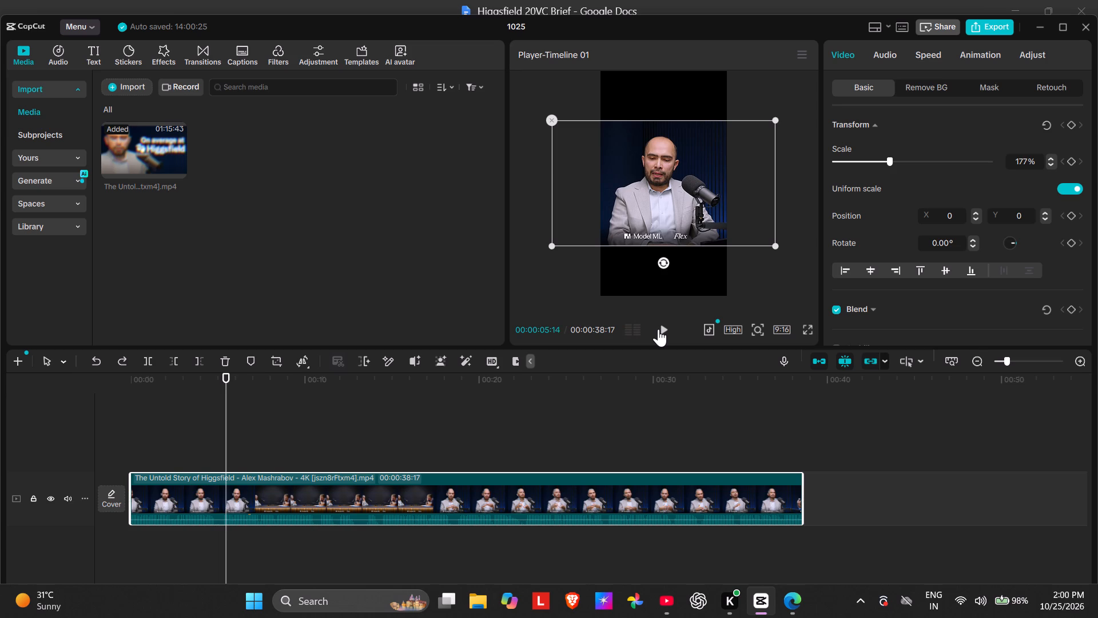
click(658, 329)
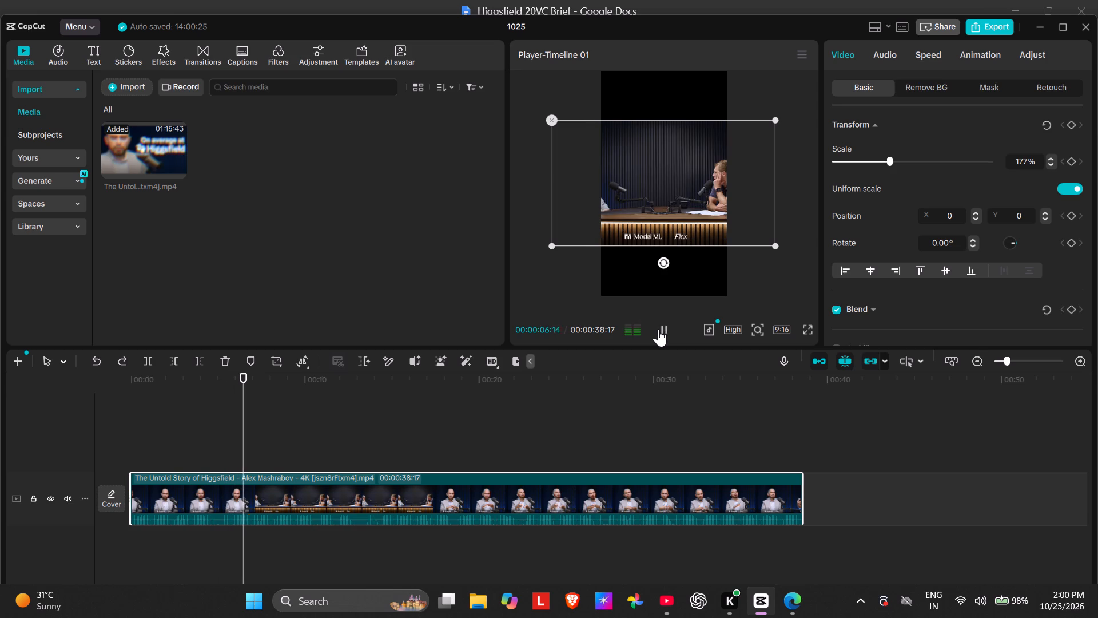
click(658, 329)
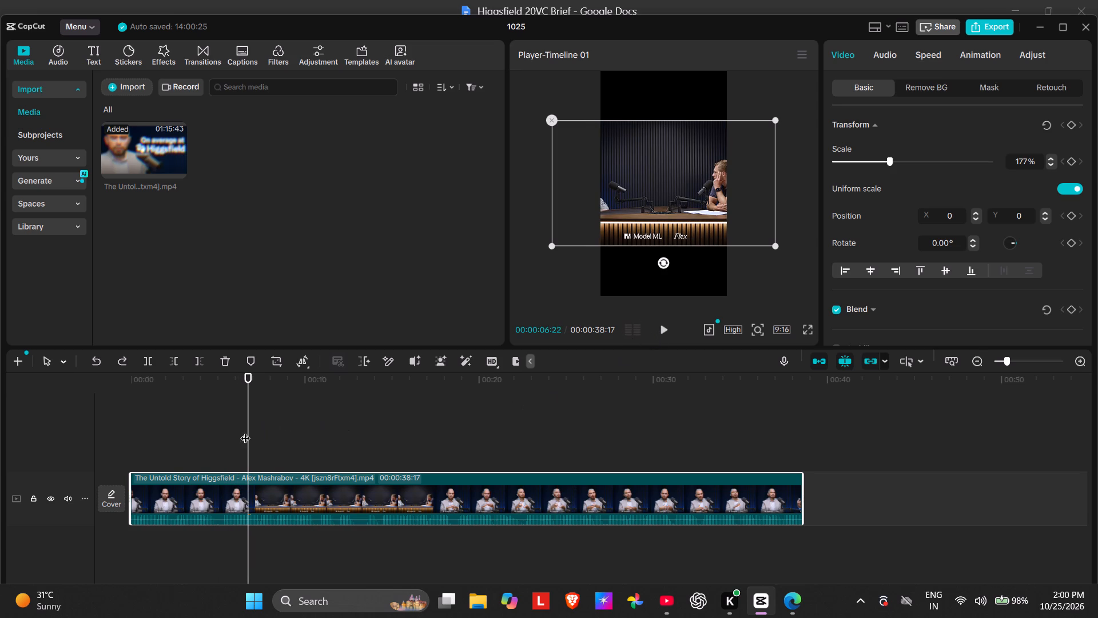
click(237, 448)
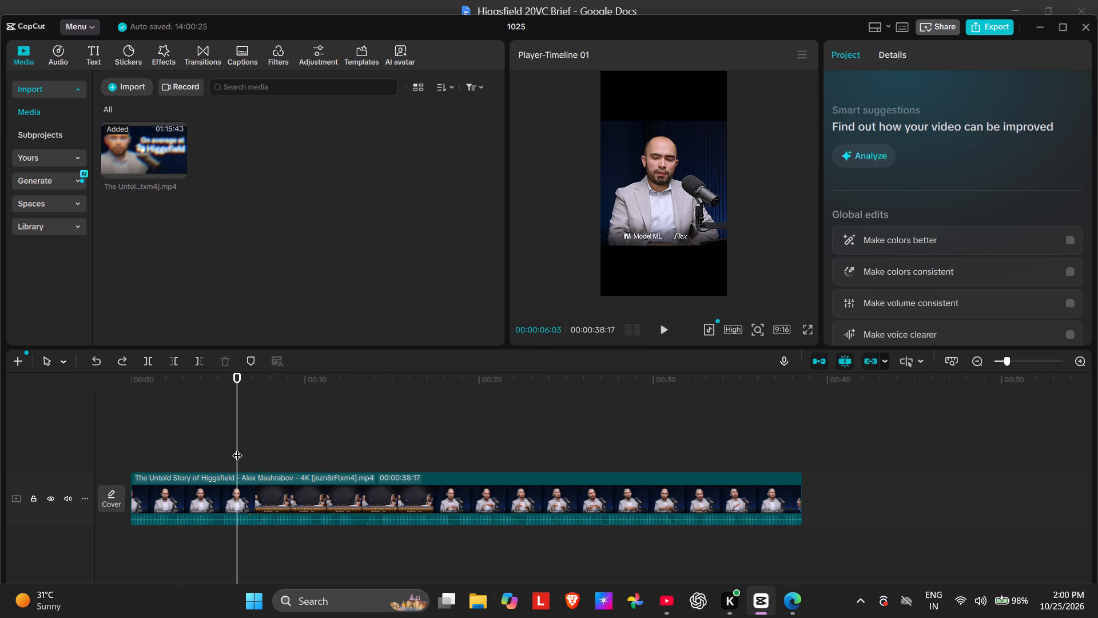
click(292, 520)
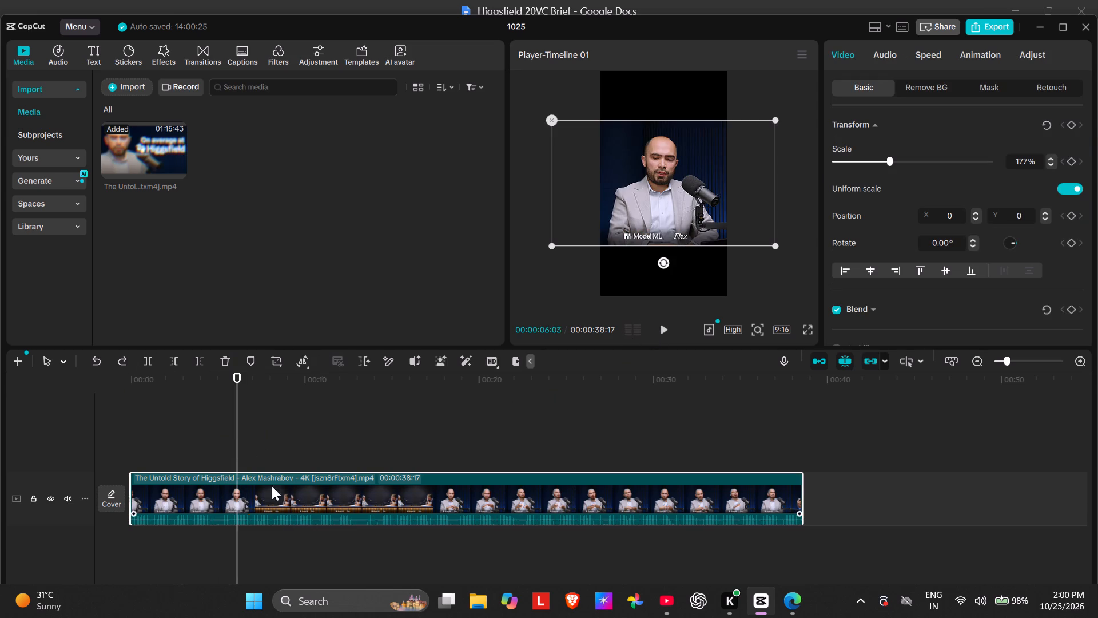
click(148, 365)
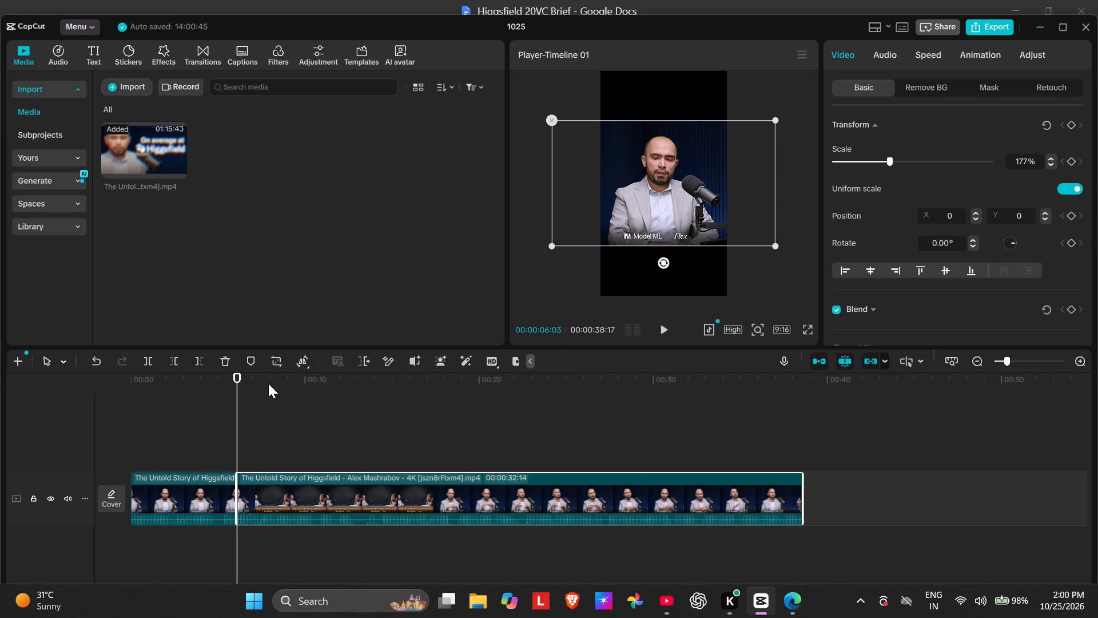
Find the last close-up frame before the wide shot and add a transform keyframe to the second segment at 00:00:06:10.
click(661, 329)
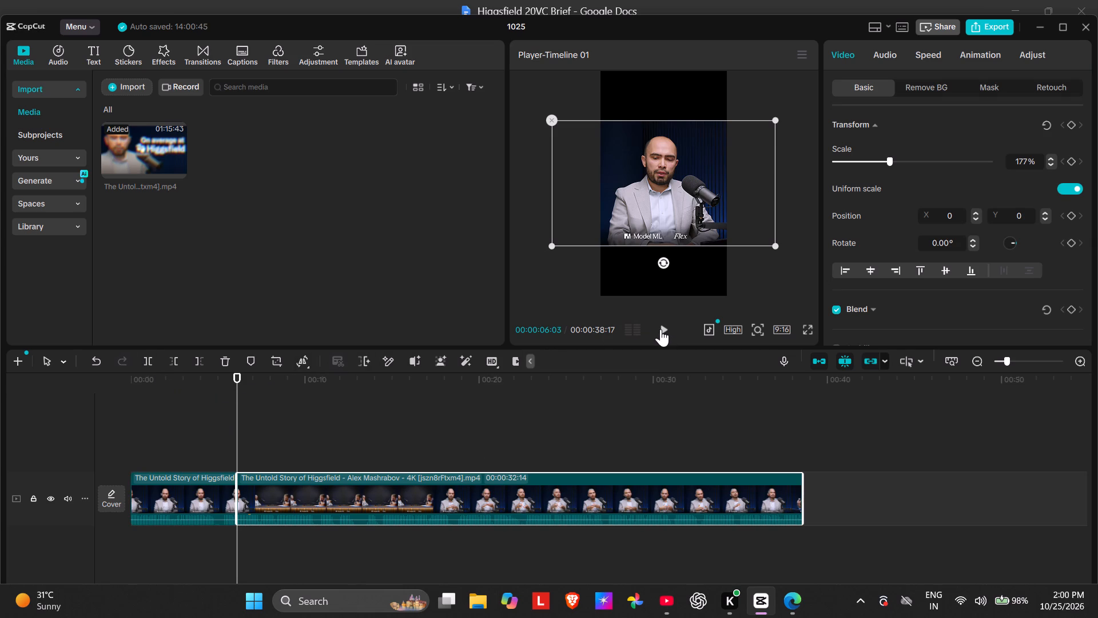
click(661, 329)
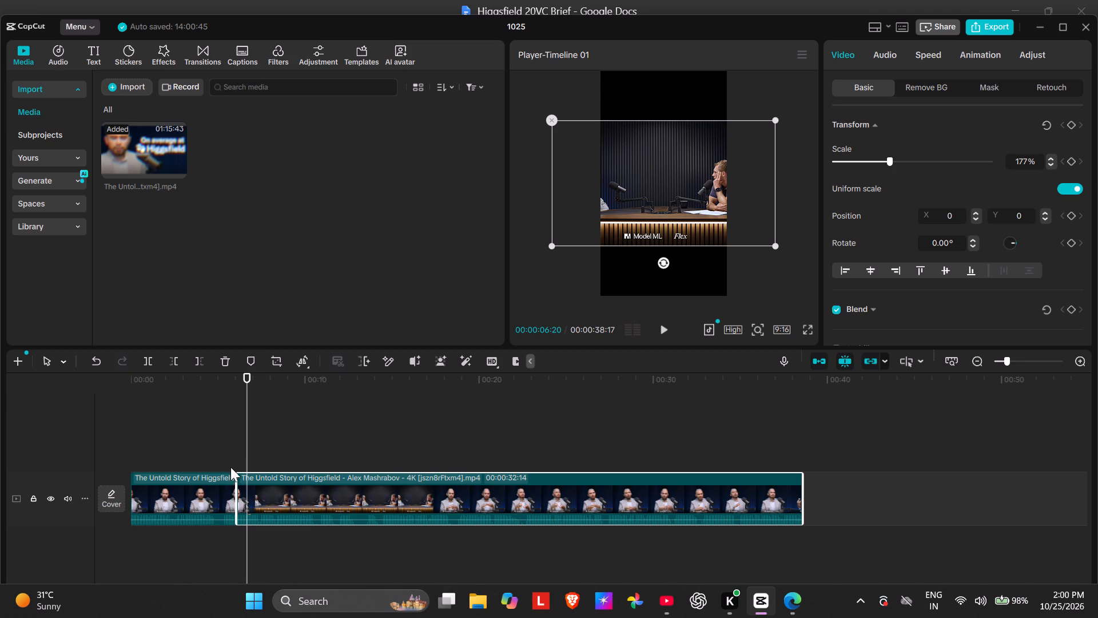
click(231, 450)
click(237, 446)
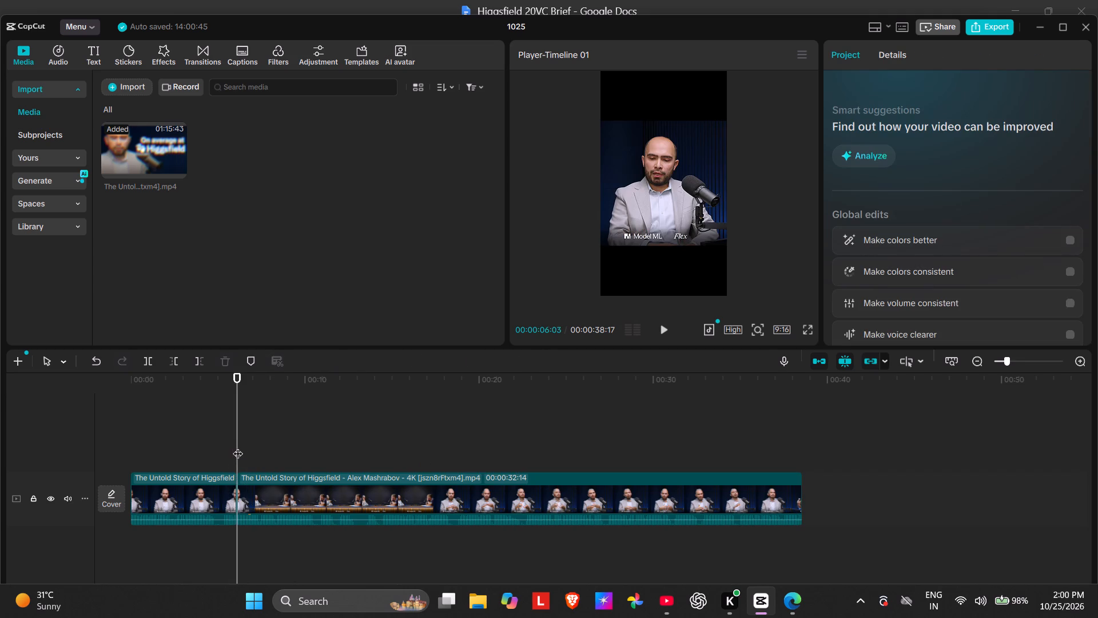
click(261, 497)
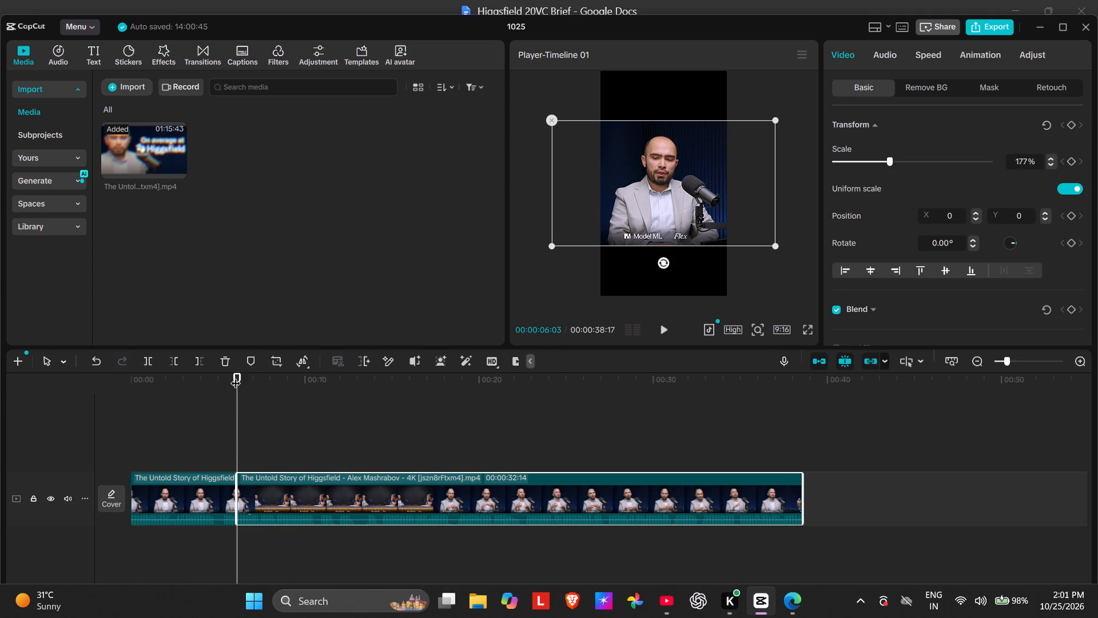
drag(236, 373, 242, 376)
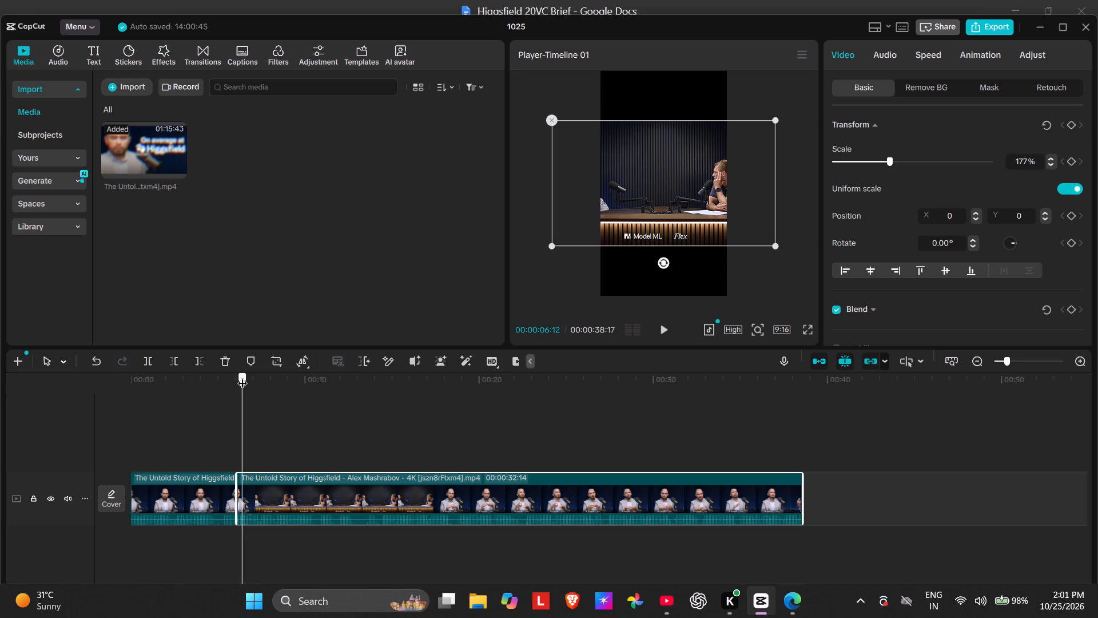
drag(242, 376, 241, 376)
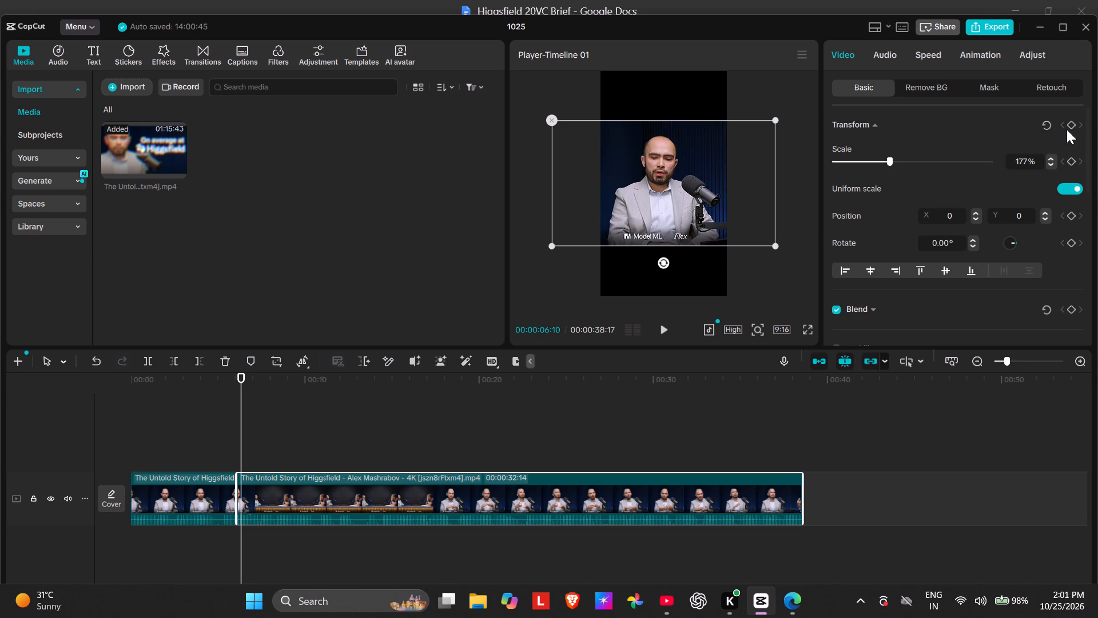
click(1067, 129)
click(1068, 128)
Play into the wide shot to 00:00:06:24 and shift the second segment to X 831, Y 122, bringing the seated guest into frame.
click(668, 328)
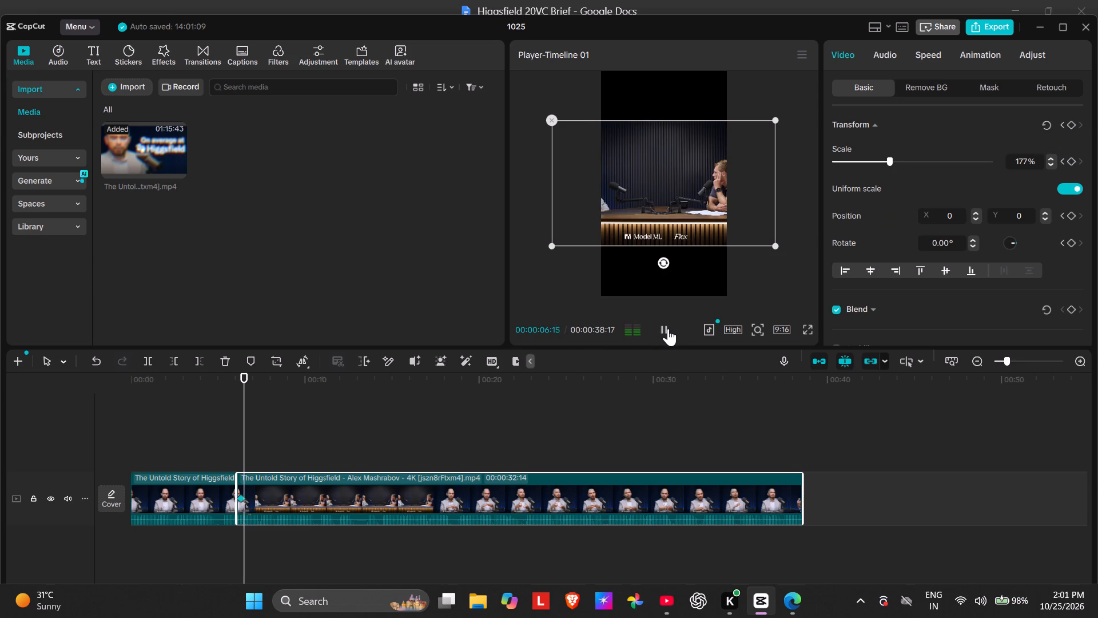
click(668, 328)
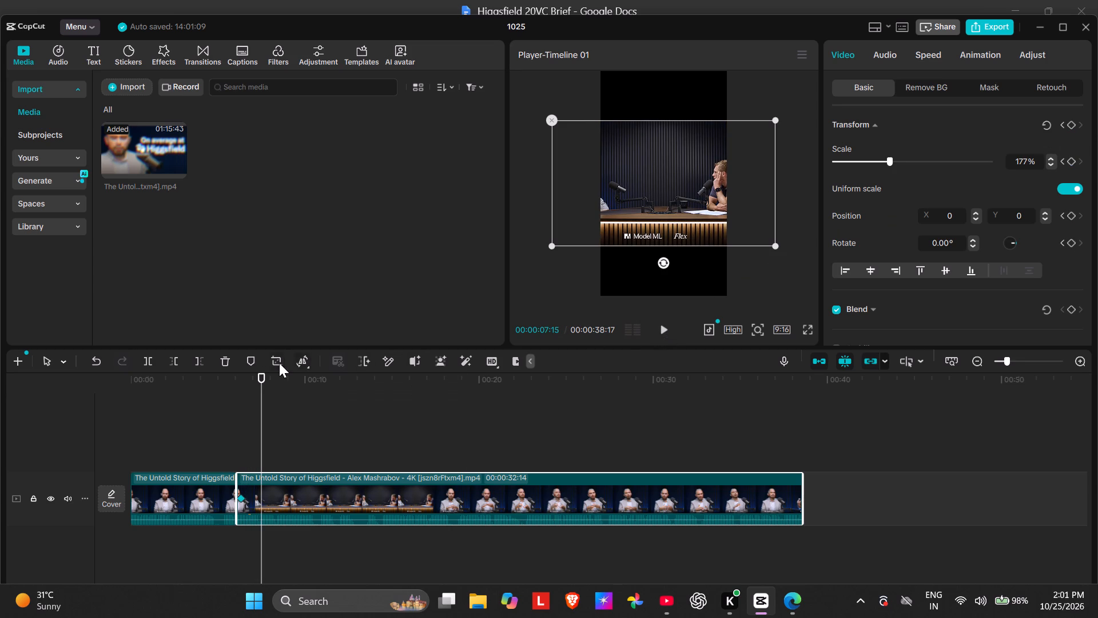
click(261, 371)
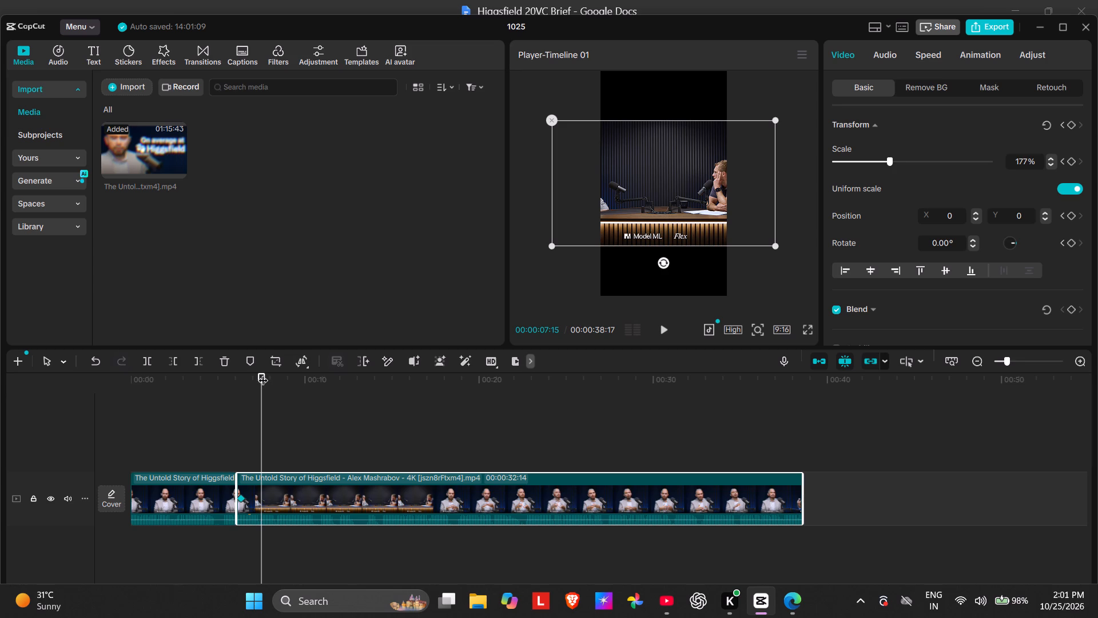
drag(263, 373, 241, 382)
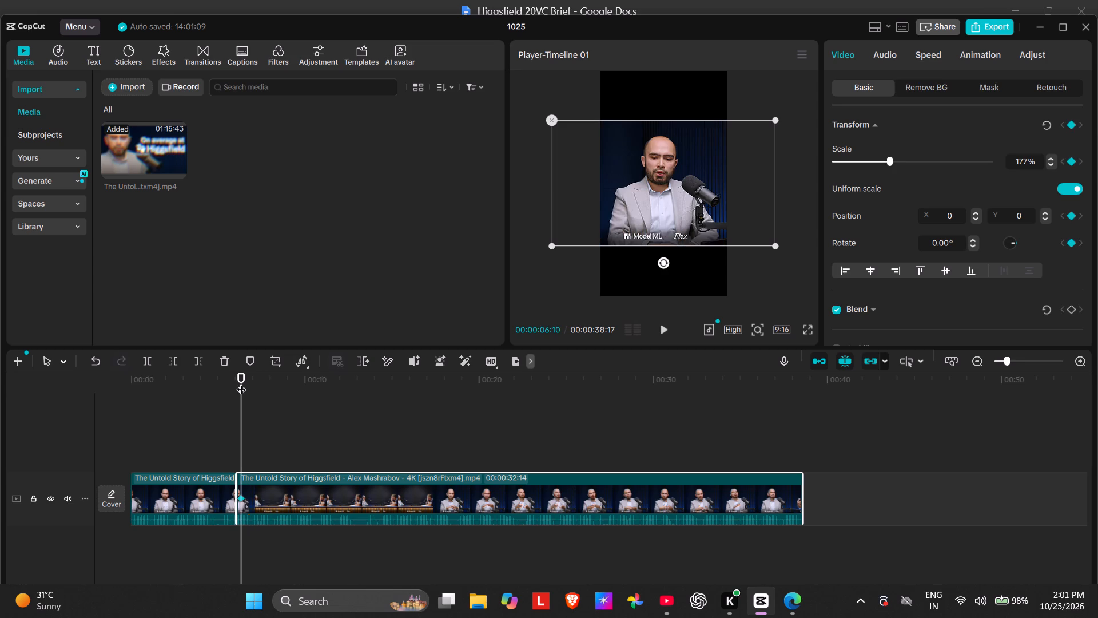
click(669, 330)
click(669, 330)
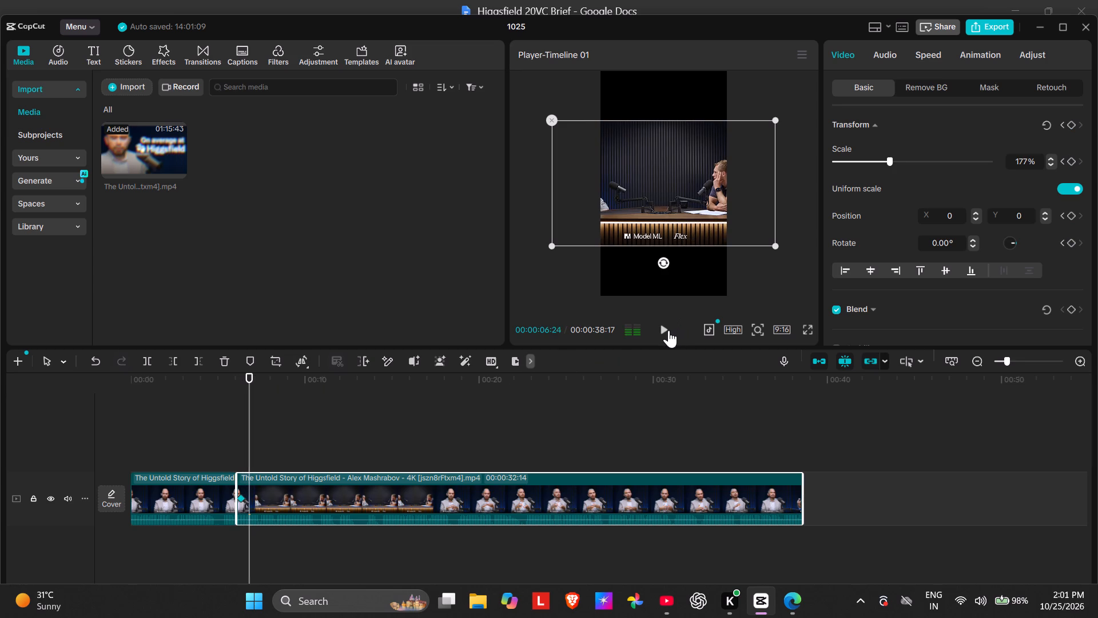
drag(658, 206, 714, 205)
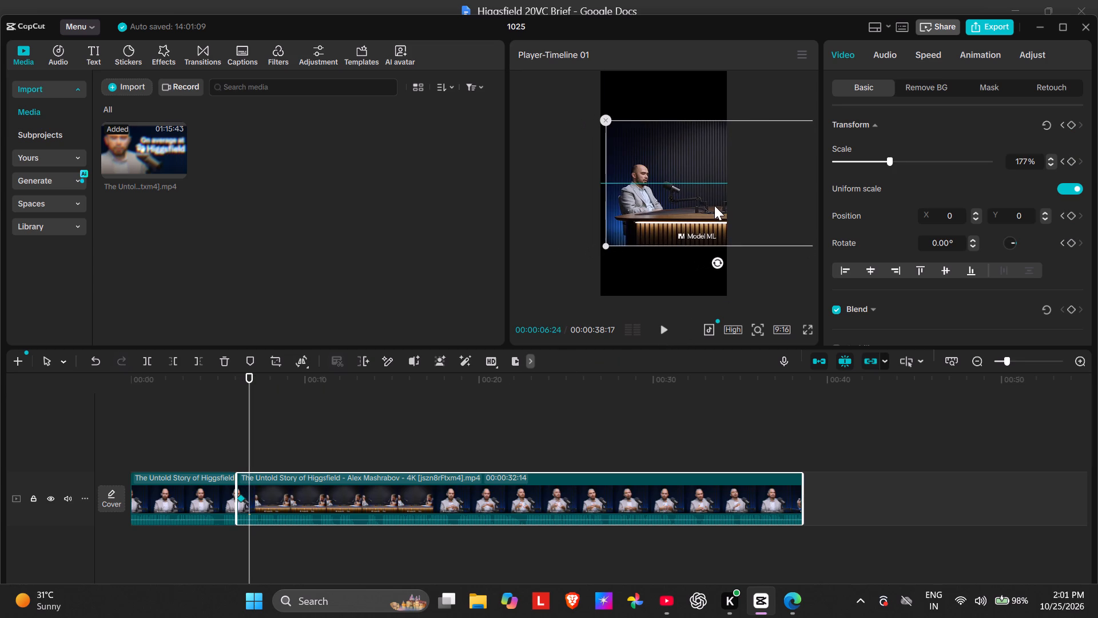
drag(714, 205, 706, 208)
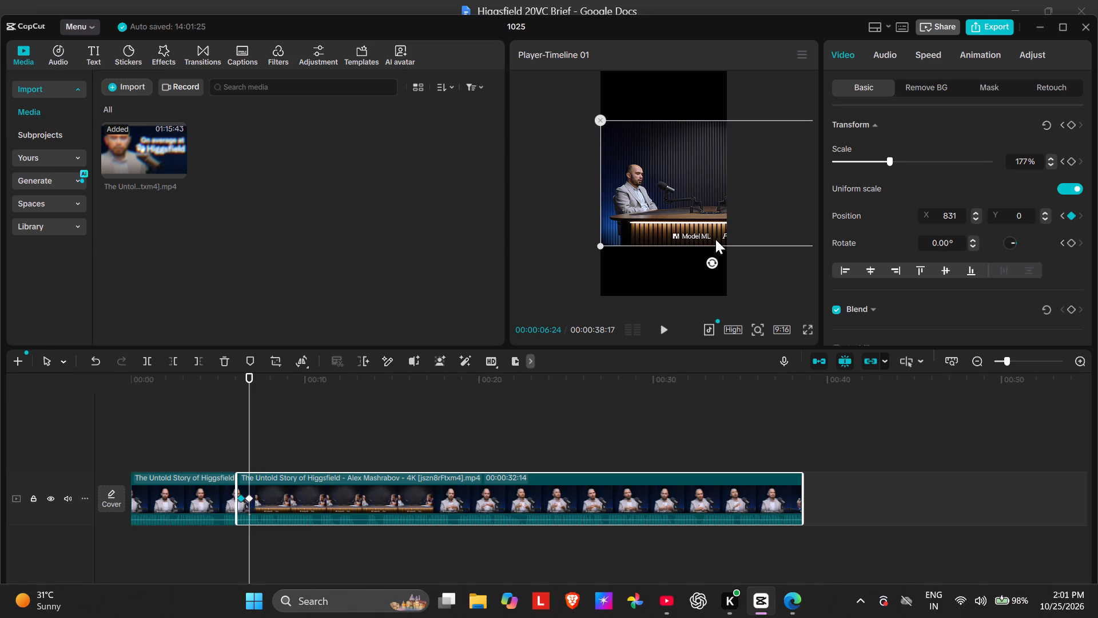
click(705, 227)
click(677, 201)
drag(729, 243, 730, 243)
drag(730, 243, 733, 236)
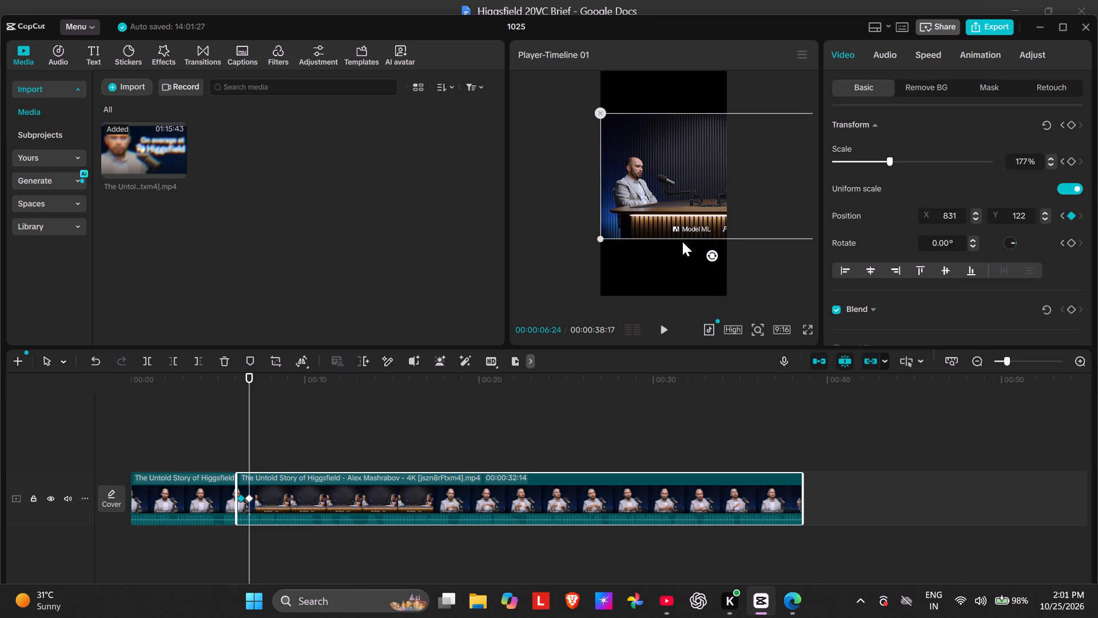
Enlarge the wide shot to 269% at 00:00:06:24 and reposition it to X 1826, Y 0 around the guest.
drag(599, 239, 594, 264)
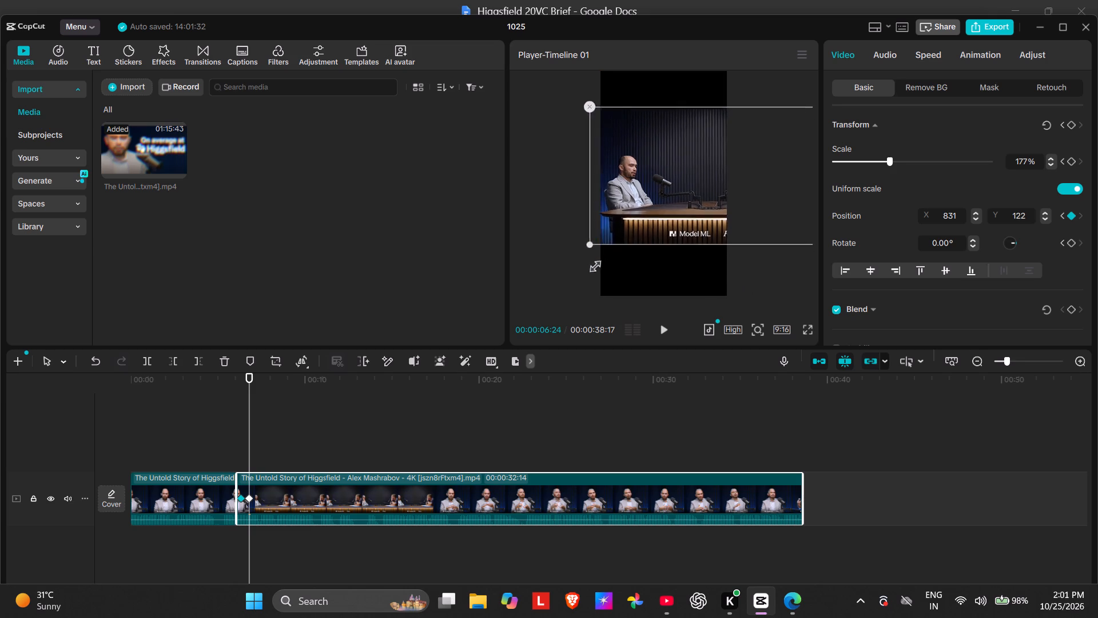
drag(594, 264, 584, 275)
drag(621, 217, 664, 232)
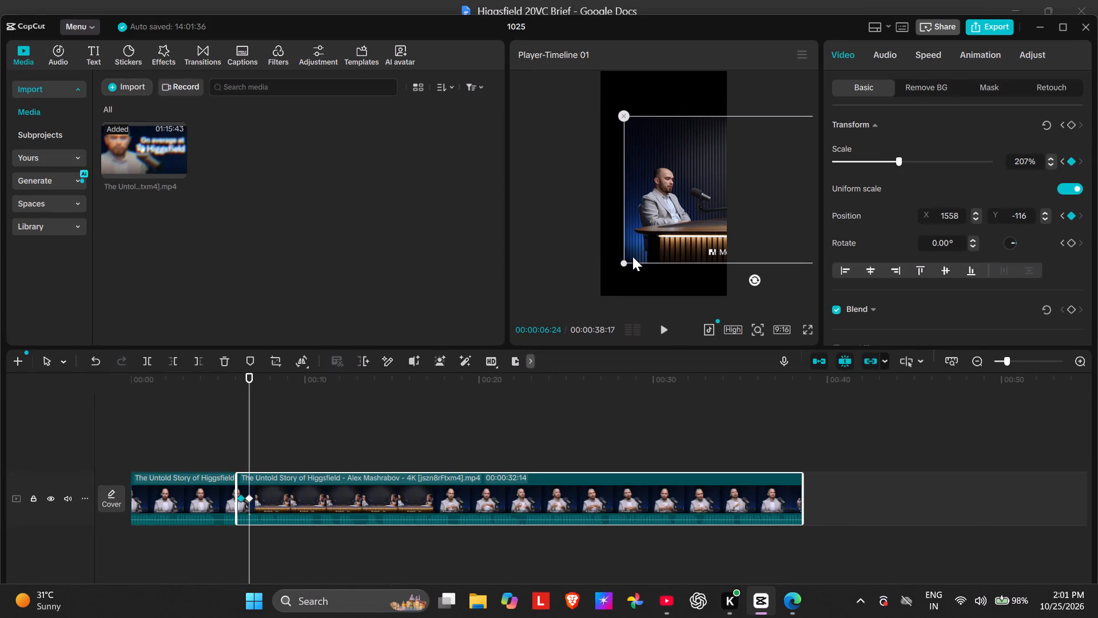
drag(627, 263, 584, 302)
drag(639, 239, 655, 228)
drag(604, 274, 599, 280)
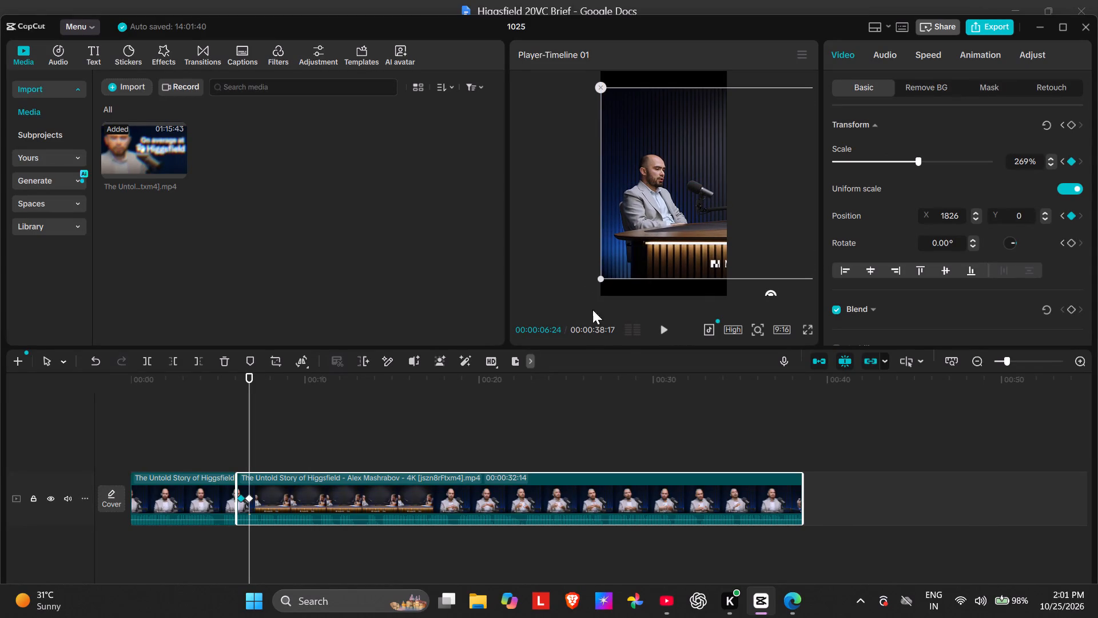
Replay the wide shot's reframing from the preceding close-up and play on to find the cut back to the close-up.
click(663, 324)
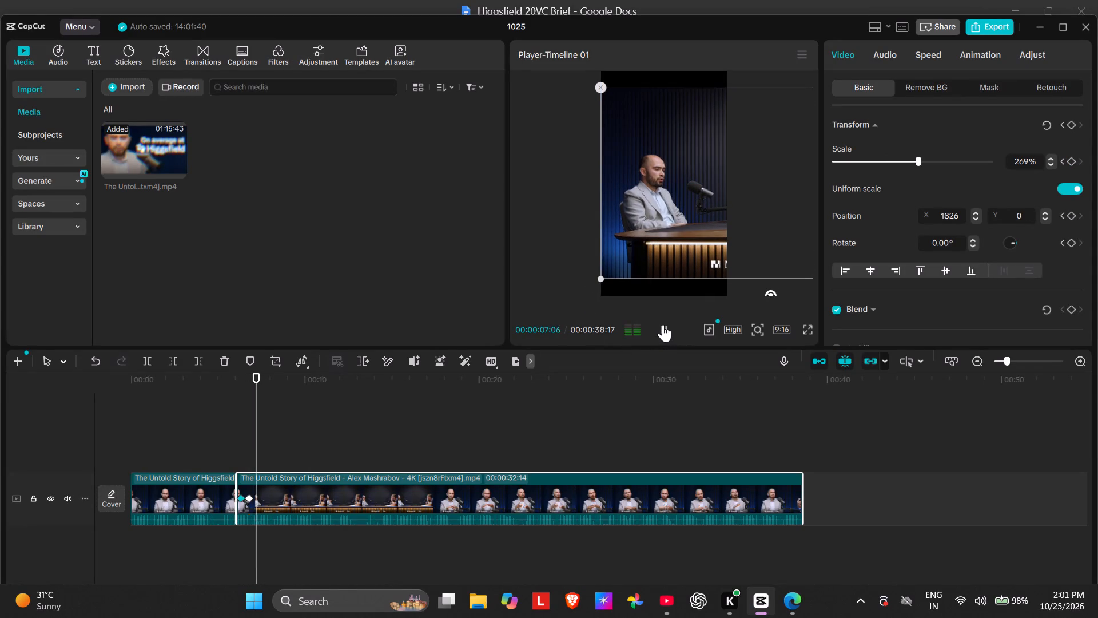
click(663, 324)
click(222, 429)
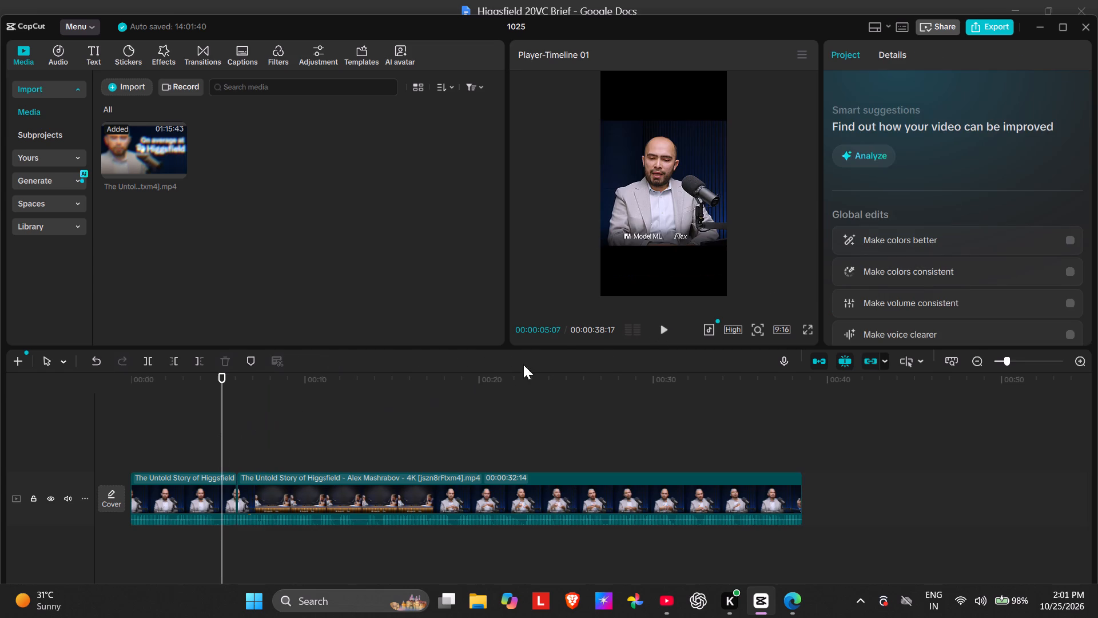
click(665, 330)
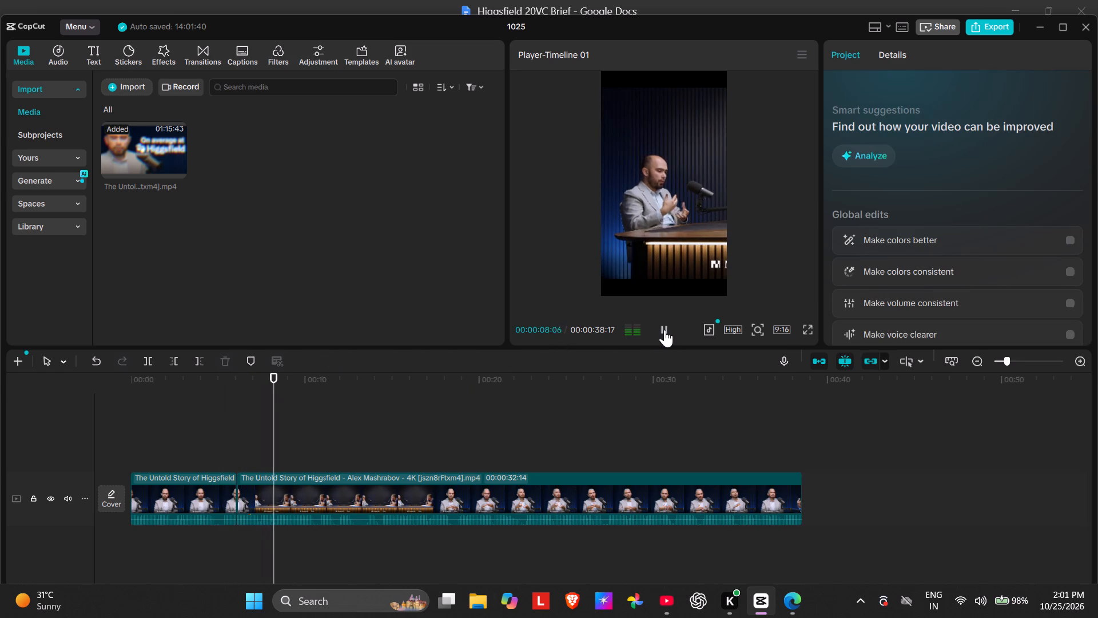
click(665, 330)
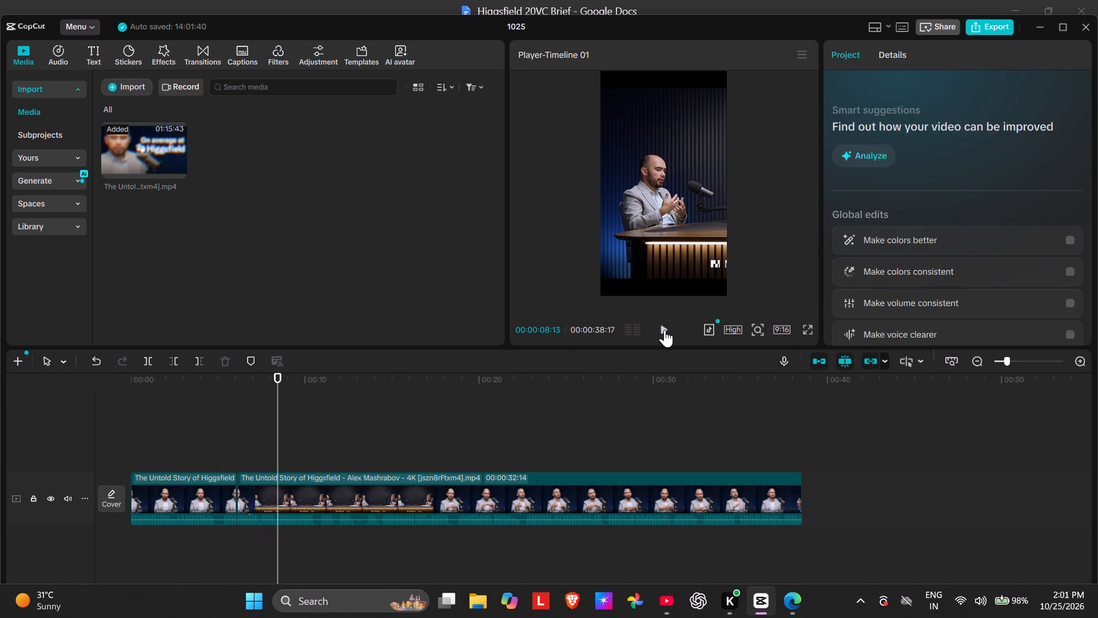
click(665, 330)
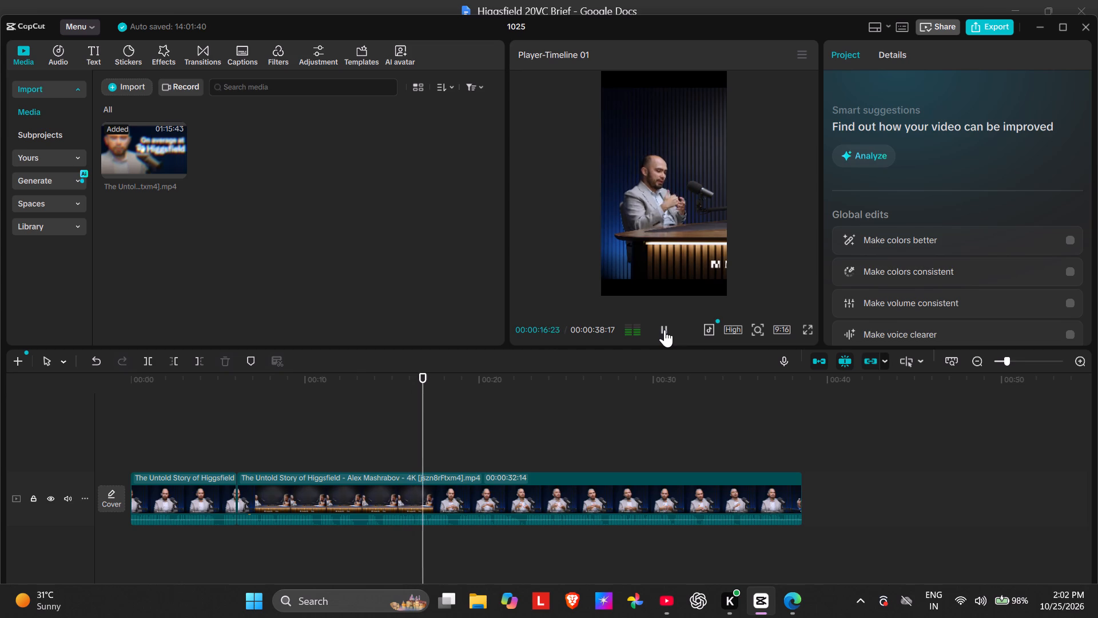
click(665, 330)
click(137, 446)
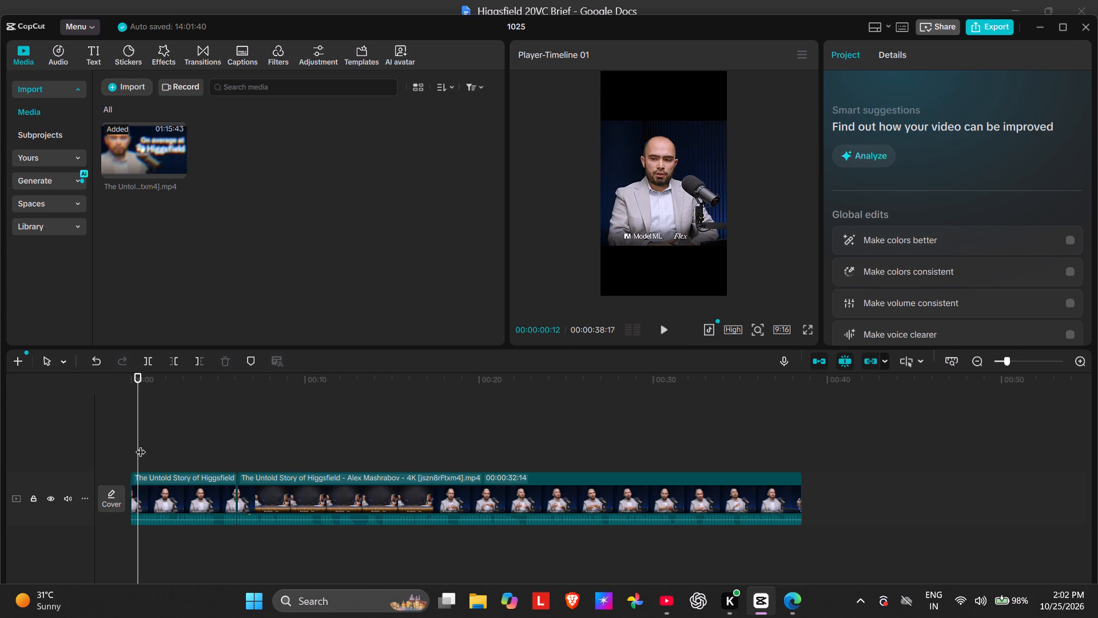
click(608, 484)
click(662, 323)
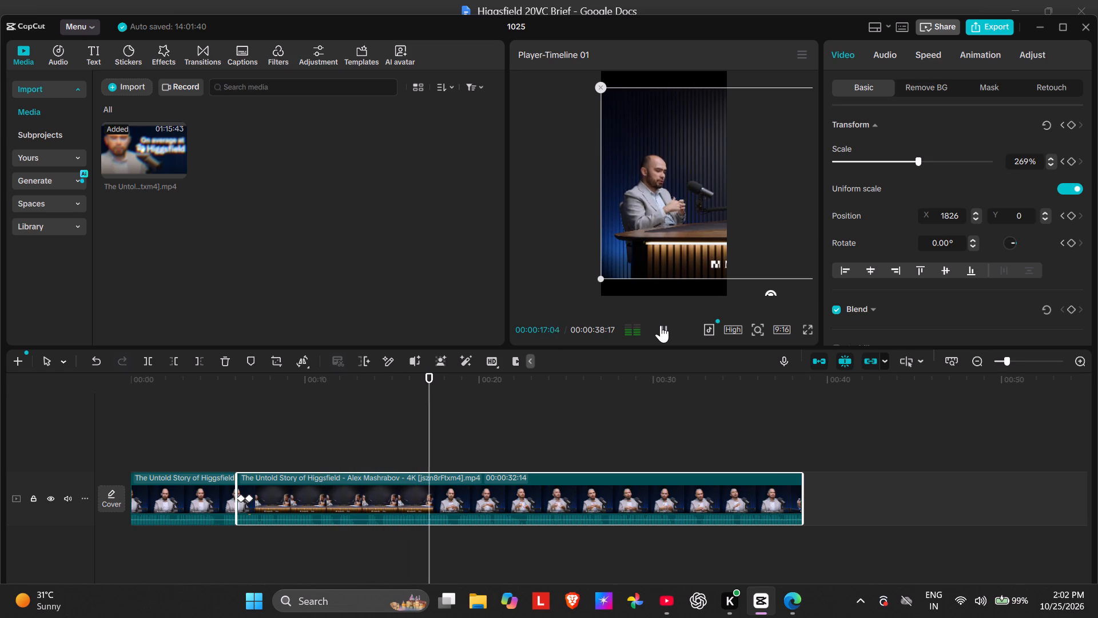
click(661, 325)
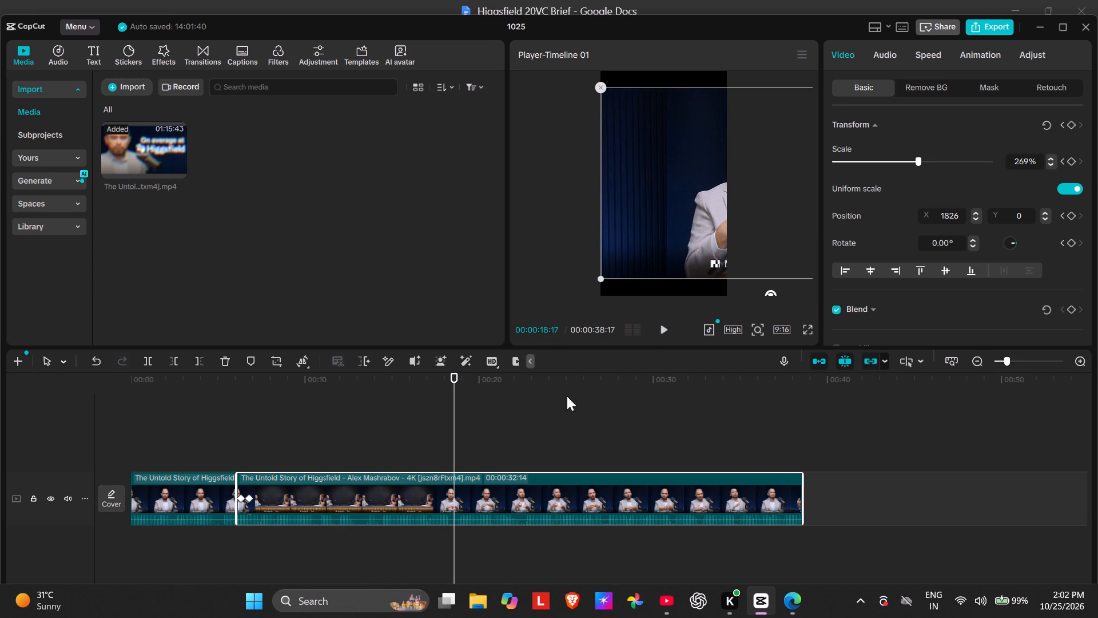
Split the second segment just before the return to the close-up, at 00:00:17:15.
click(436, 429)
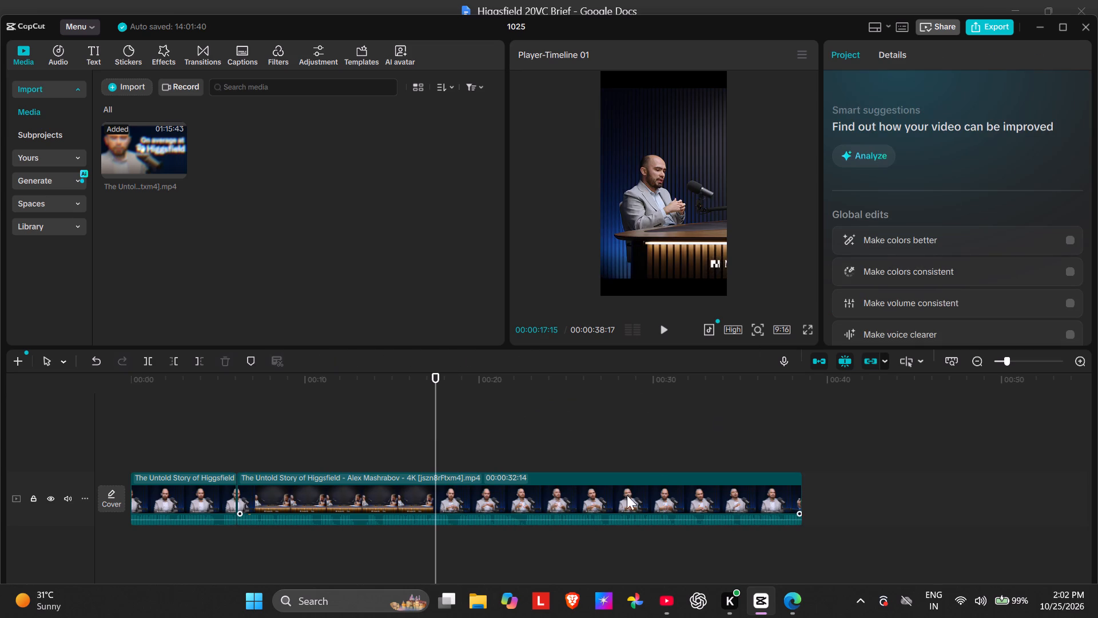
click(611, 501)
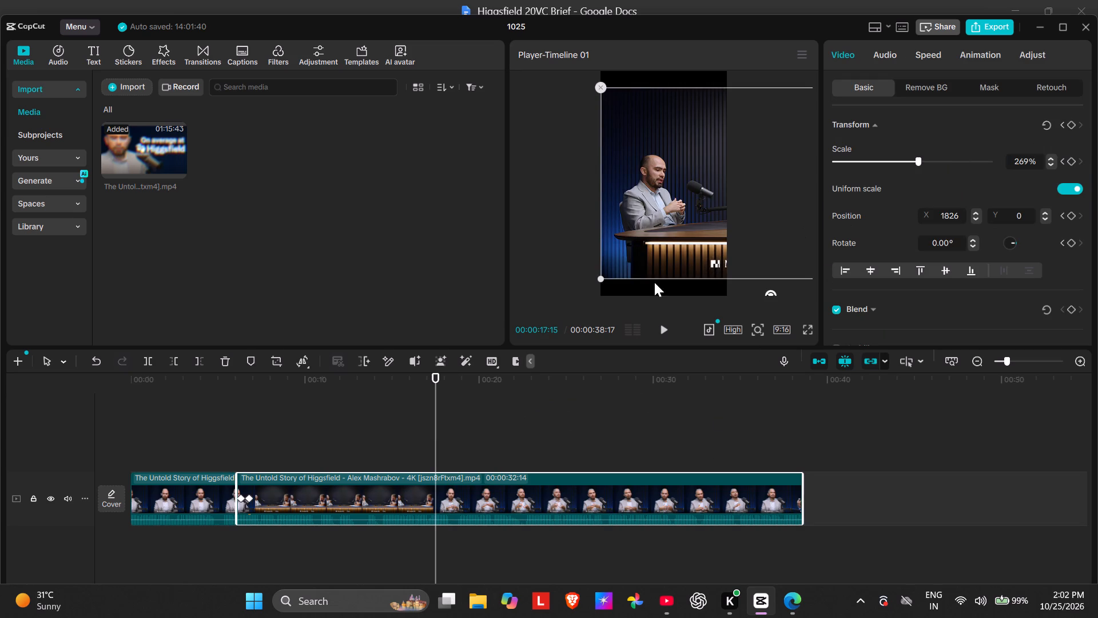
click(154, 369)
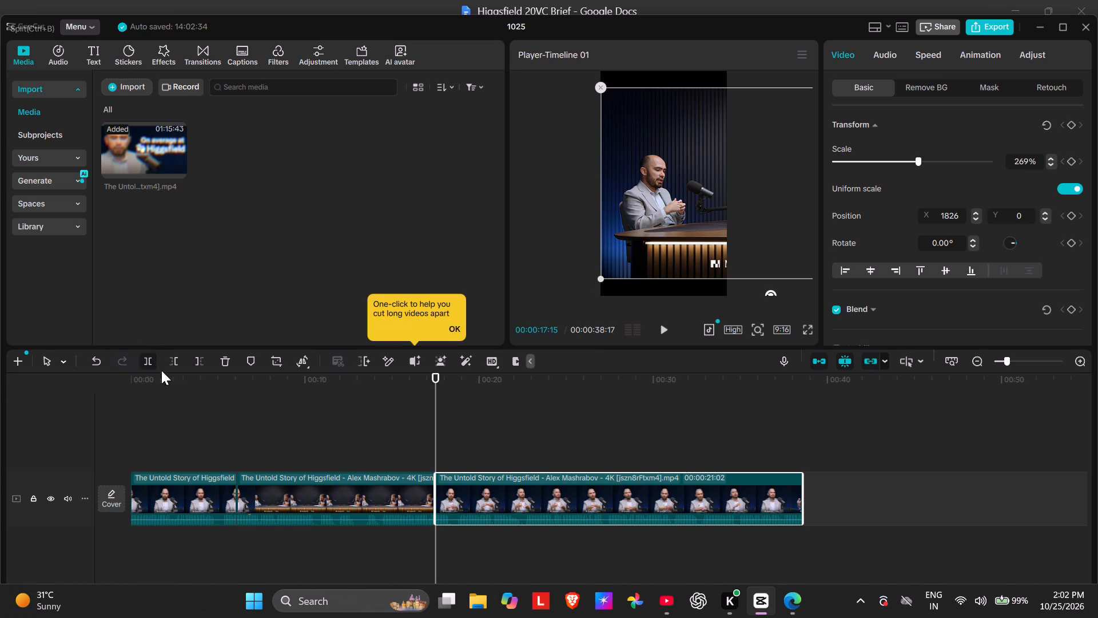
Add a transform keyframe at the third segment's start and reposition its close-up to X 104, Y 98 at 00:00:18:14.
click(1068, 124)
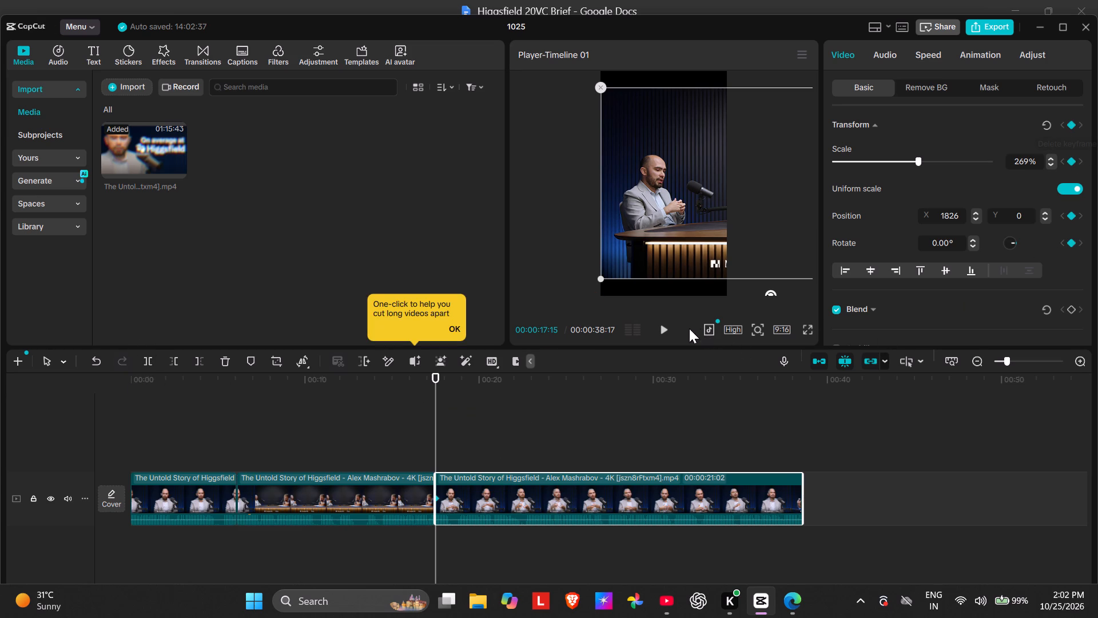
click(664, 329)
click(664, 329)
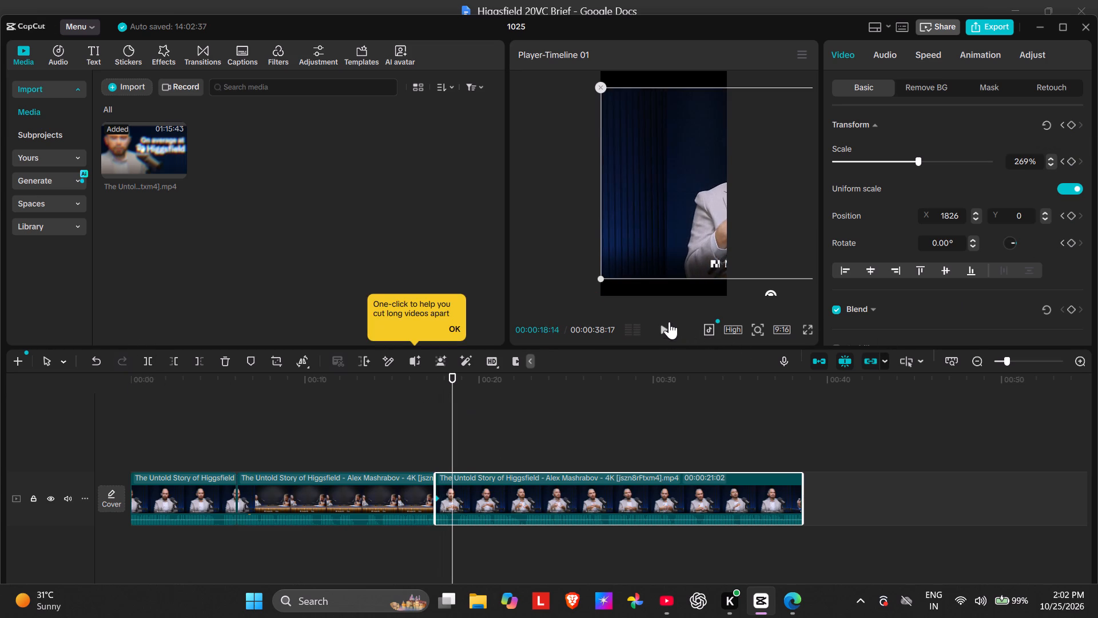
drag(650, 215, 567, 205)
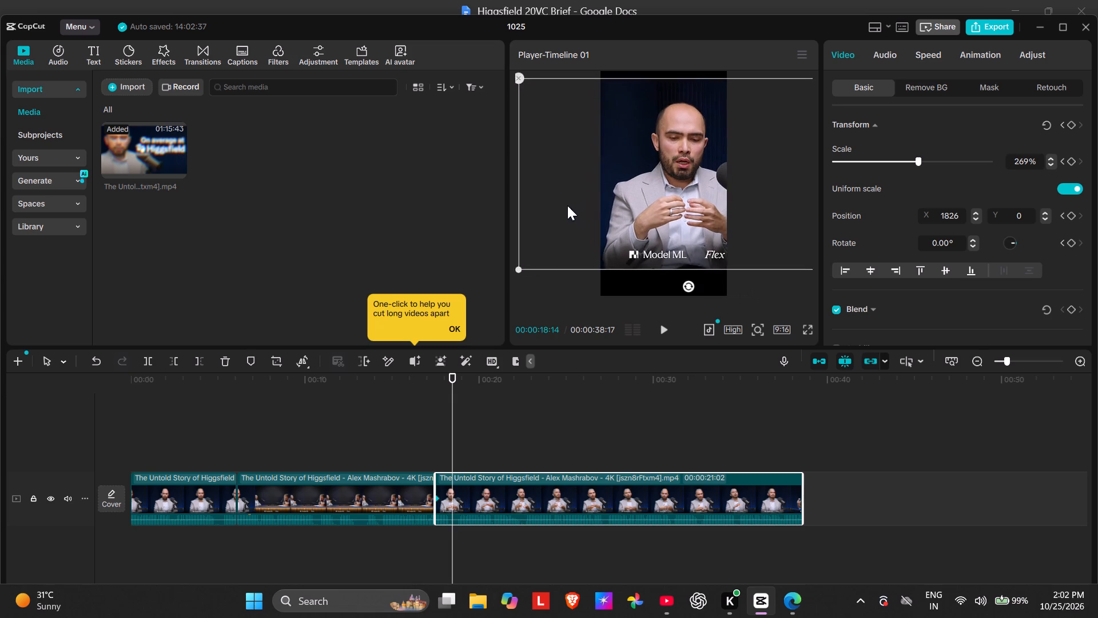
drag(567, 205, 549, 209)
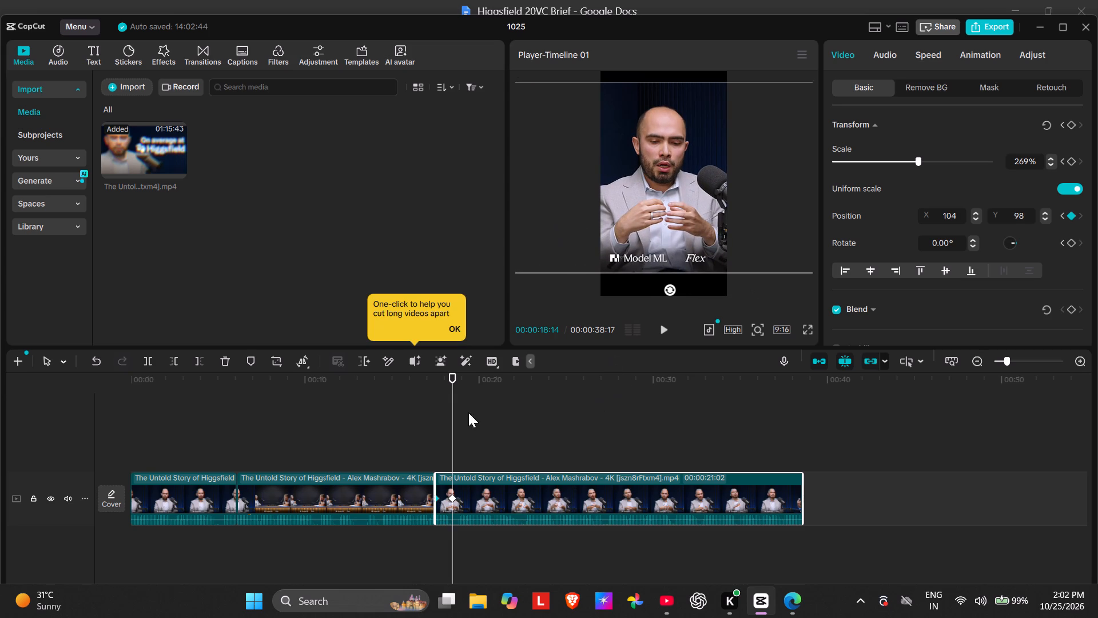
Replay the new close-up framing from 00:00:17:03, and check the opening and the wide shot again from the start.
click(428, 426)
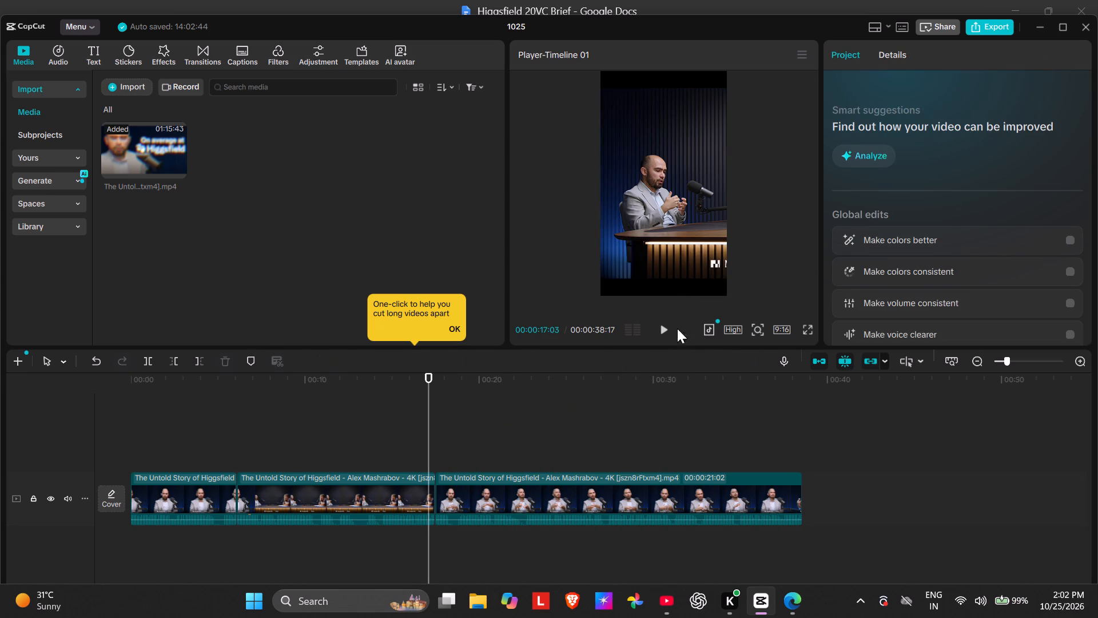
click(667, 328)
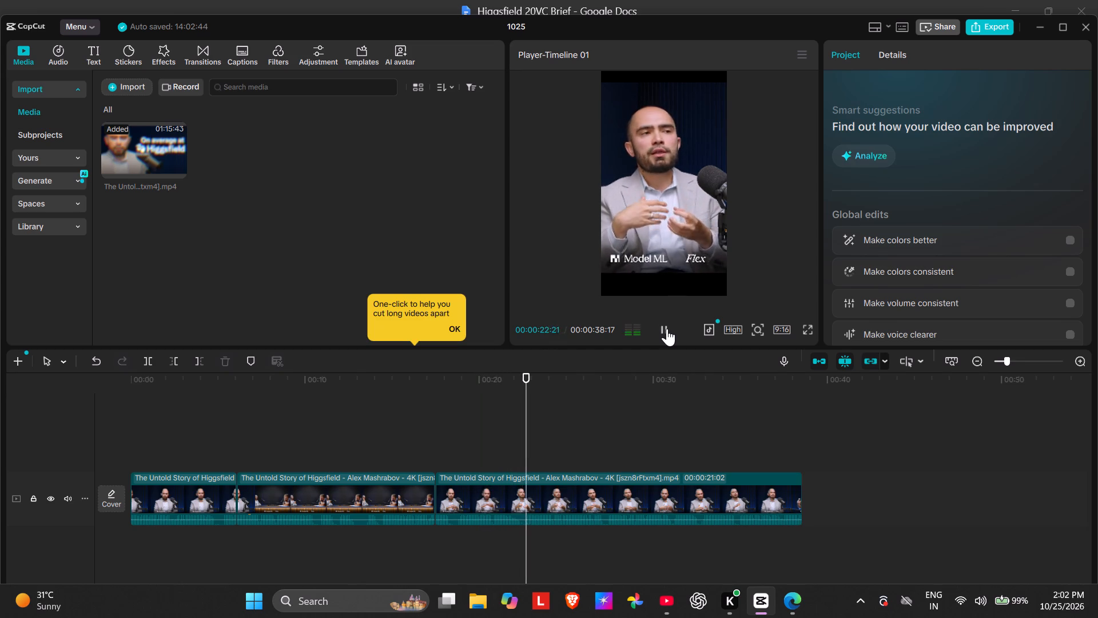
click(607, 500)
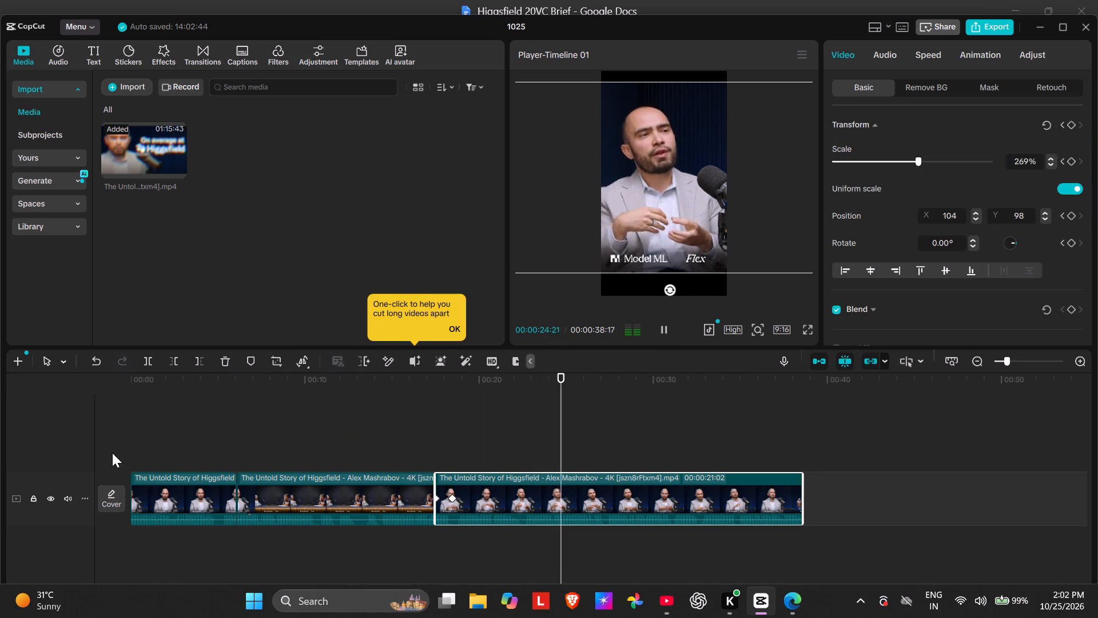
click(128, 449)
click(148, 449)
click(129, 450)
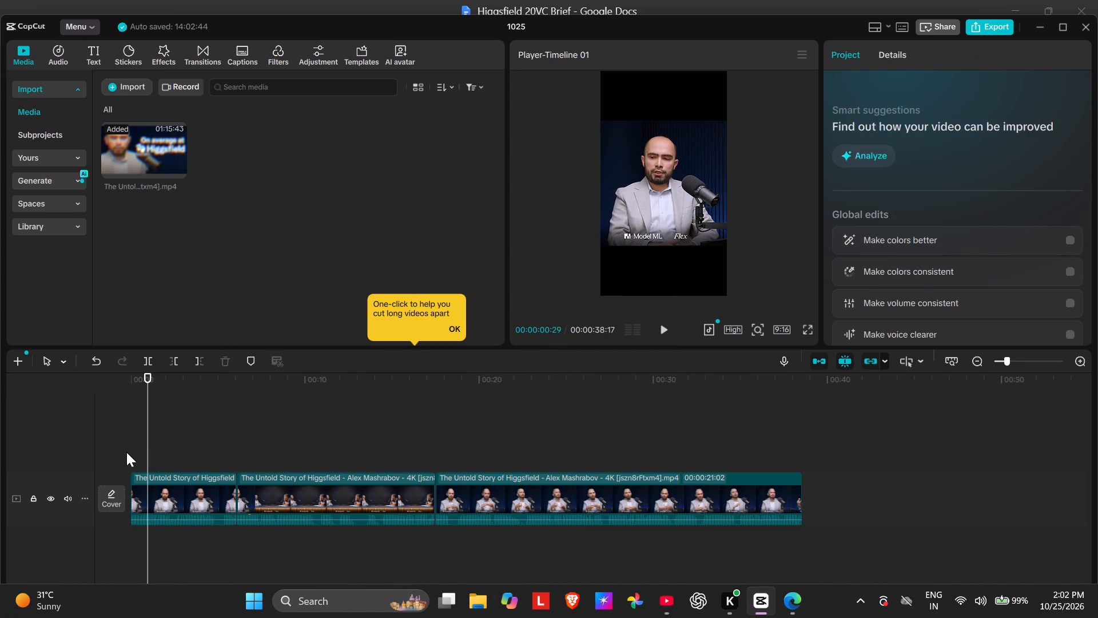
click(120, 455)
click(114, 459)
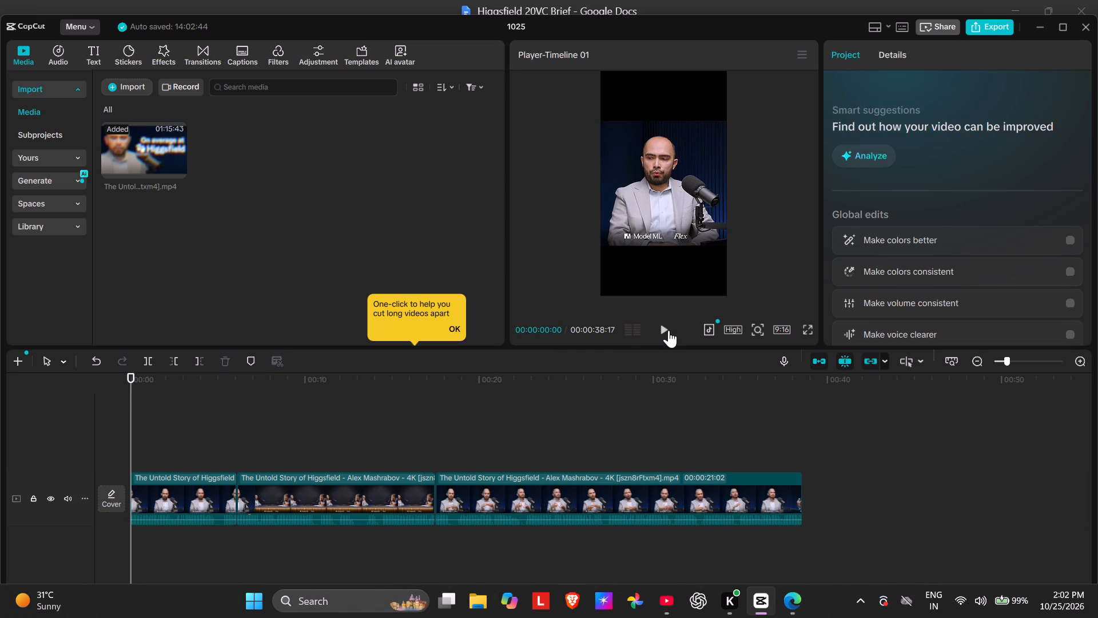
click(669, 330)
click(632, 491)
click(257, 472)
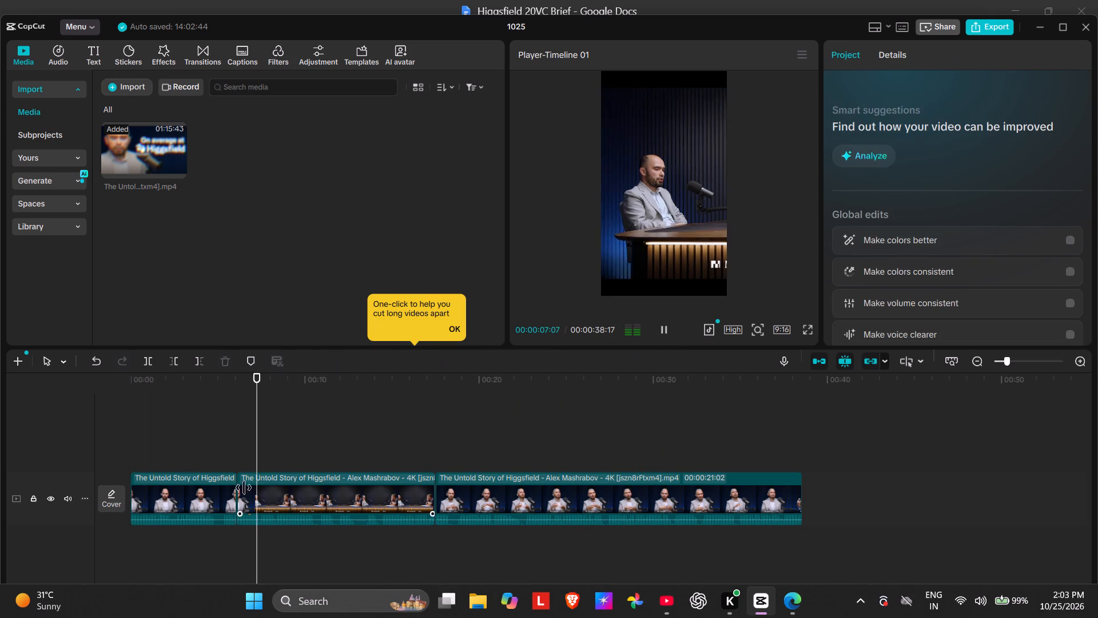
Play the edit from 00:00:07:07 through to the end of the third segment, and recheck the opening from the start.
click(166, 496)
click(128, 462)
click(126, 445)
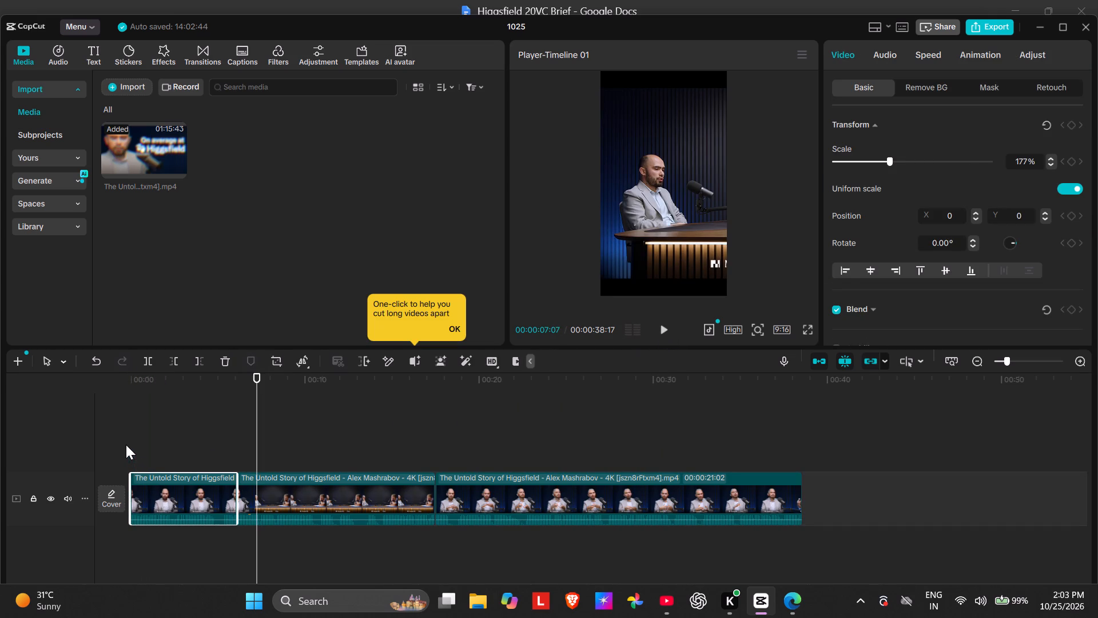
click(122, 445)
click(665, 328)
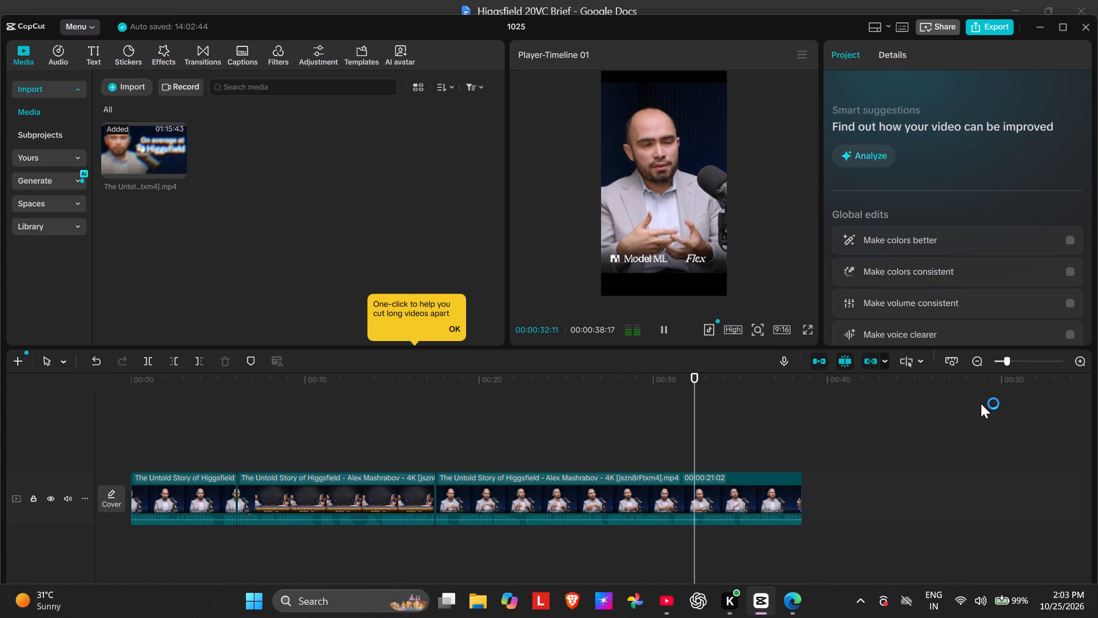
click(665, 332)
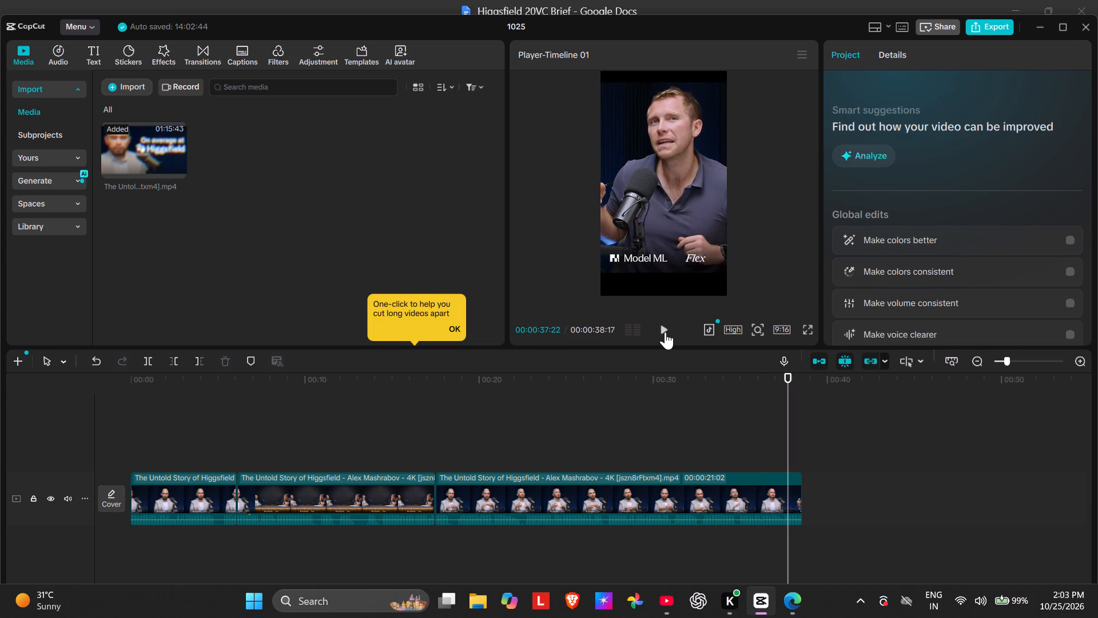
click(665, 332)
click(665, 332)
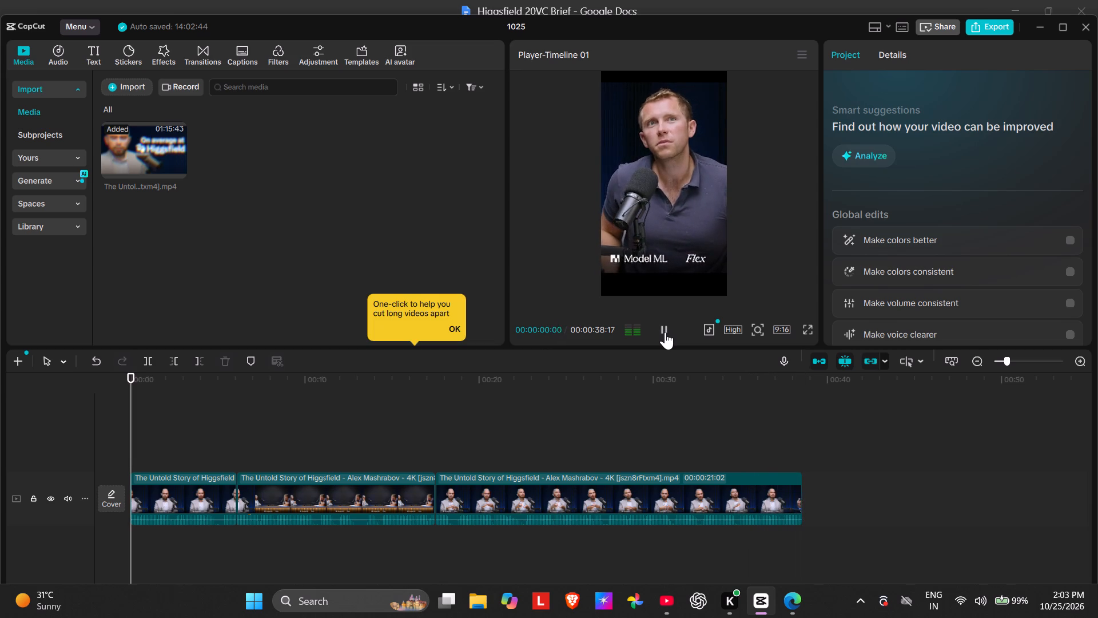
click(665, 332)
Export the timeline as 1025, a 1080P H.264 mp4 at 30fps, and pause the finished video's preview.
click(996, 25)
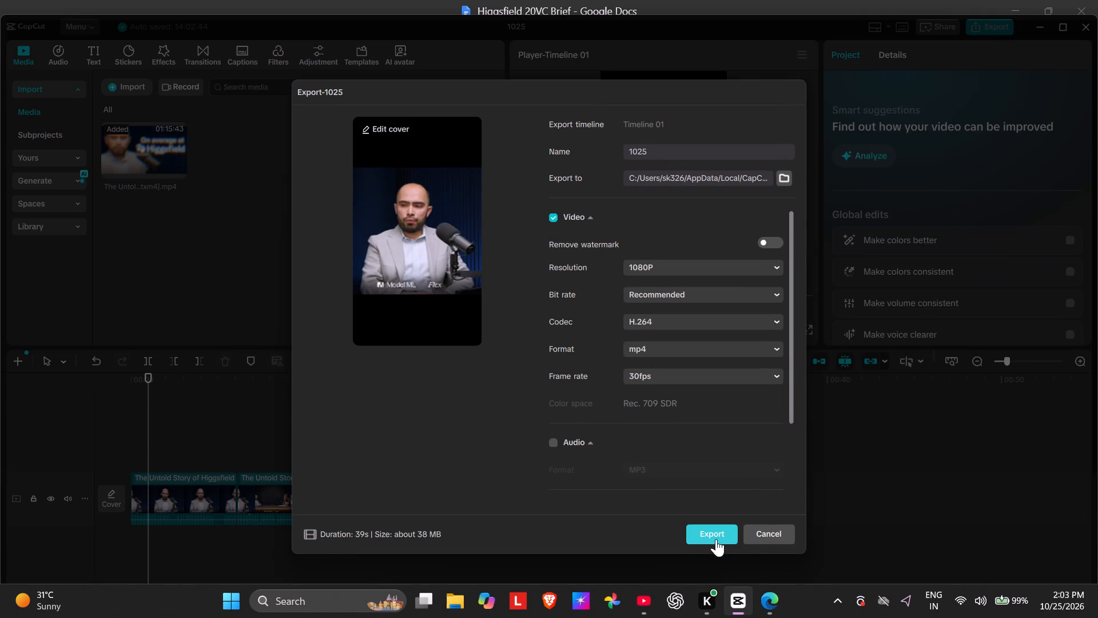
click(717, 534)
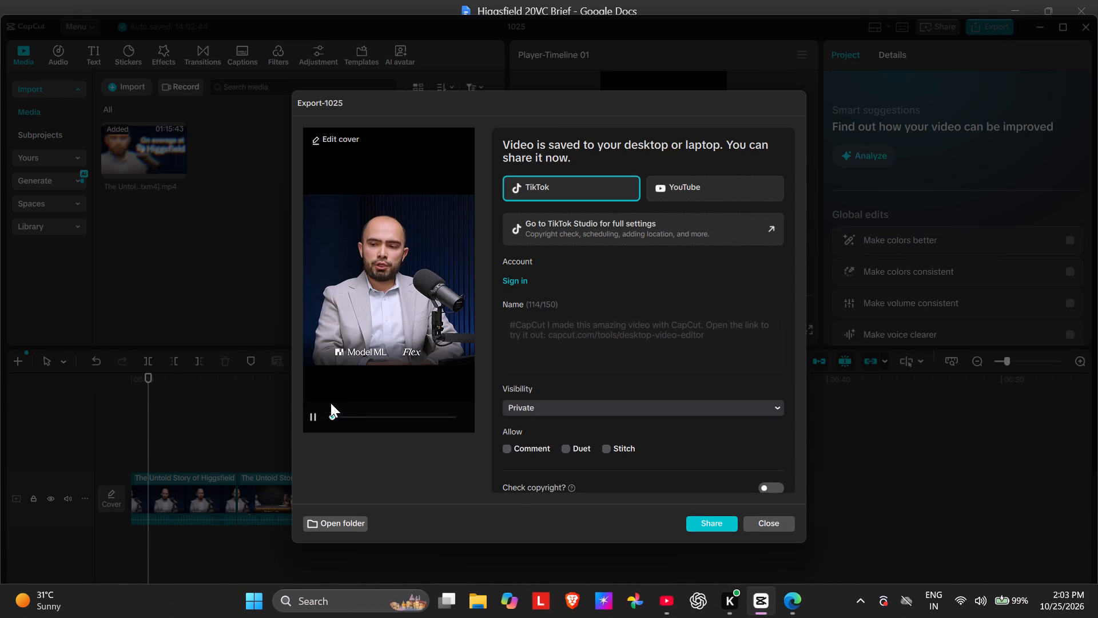
click(312, 417)
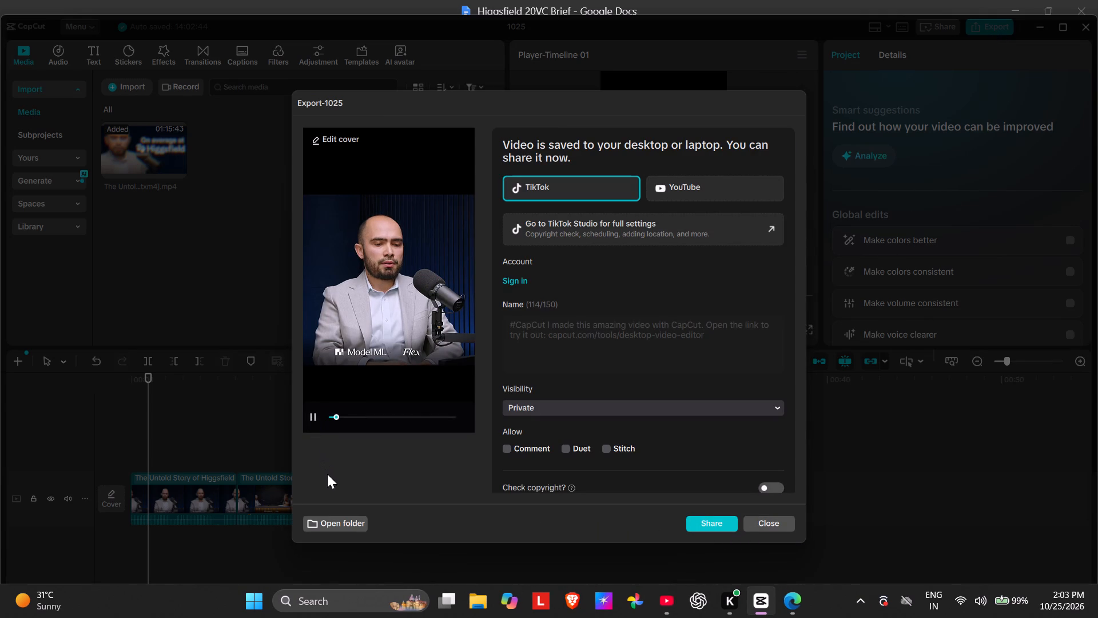
Open the export's folder, decline the phone photo import, and copy 1025.mp4.
click(337, 520)
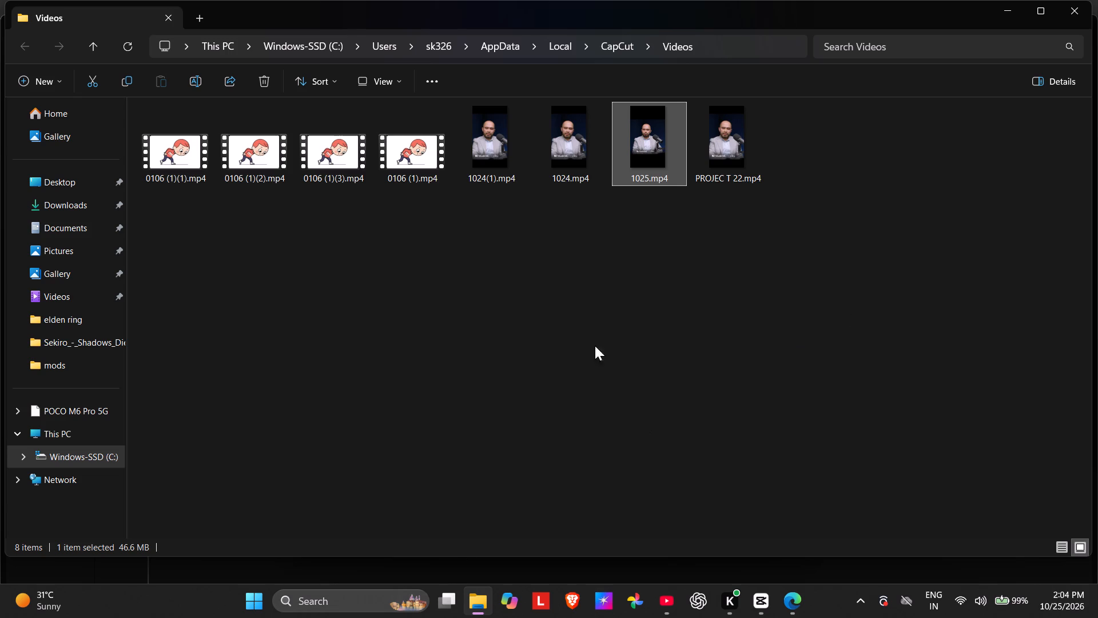
click(183, 163)
click(248, 162)
click(326, 173)
click(383, 167)
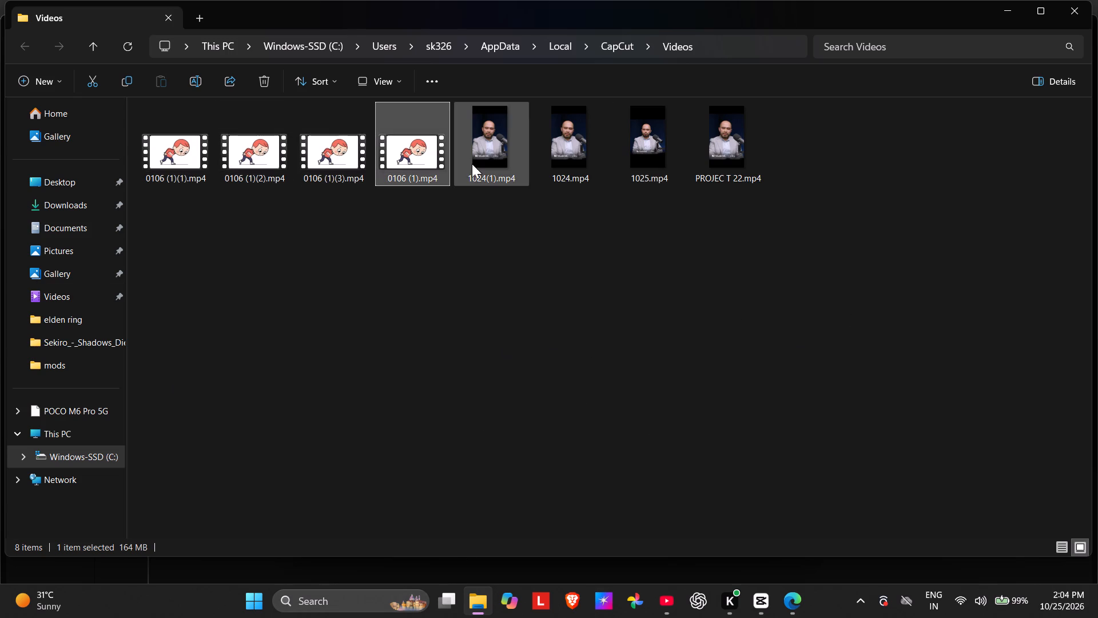
click(471, 164)
click(532, 159)
click(620, 157)
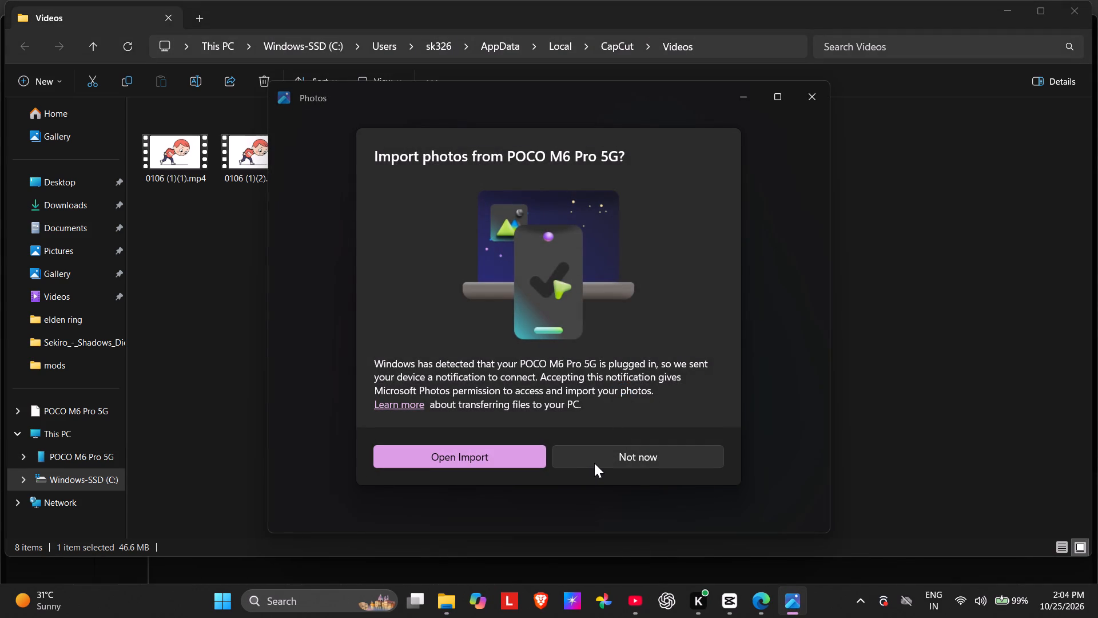
click(594, 463)
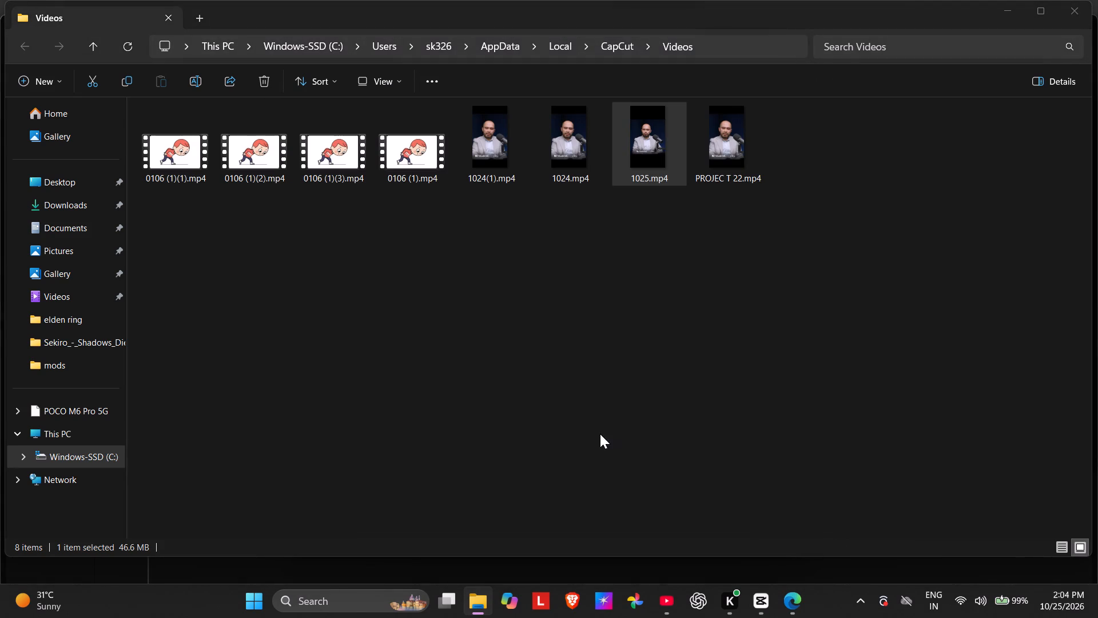
click(592, 457)
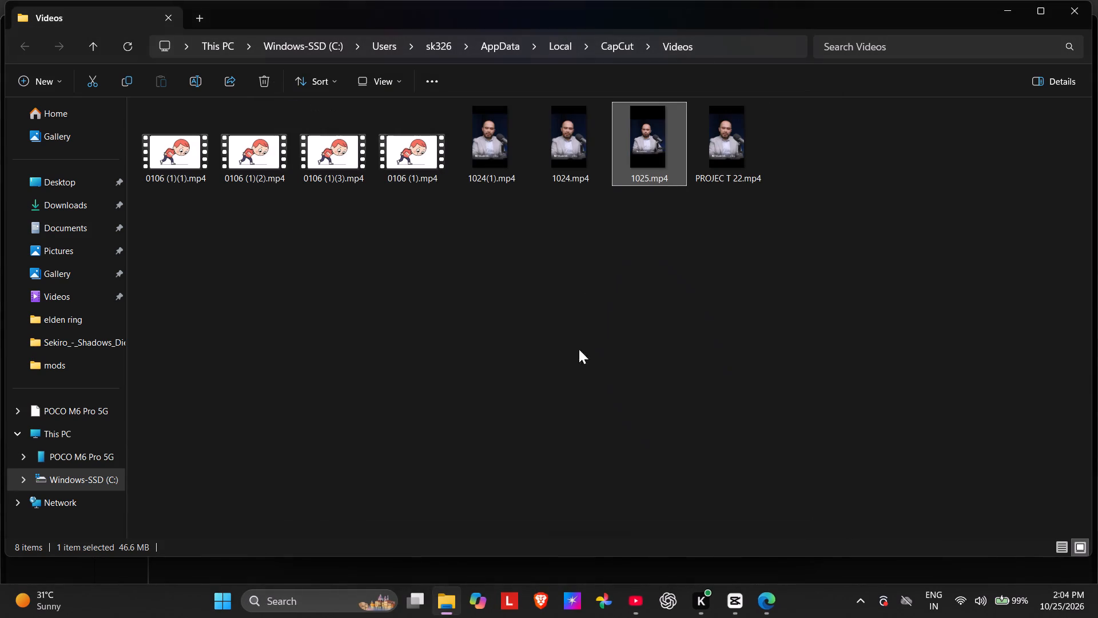
click(132, 91)
Paste the copied video into the Ringtones folder of the POCO M6 Pro 5G's internal shared storage, and close File Explorer.
click(70, 437)
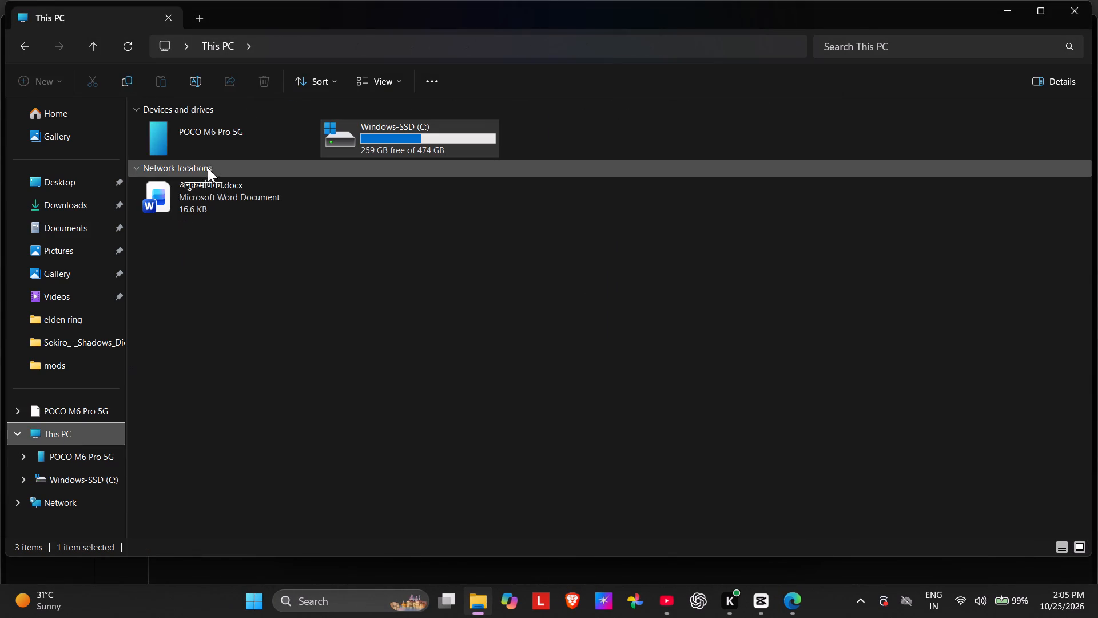
double_click(218, 149)
click(256, 153)
double_click(254, 139)
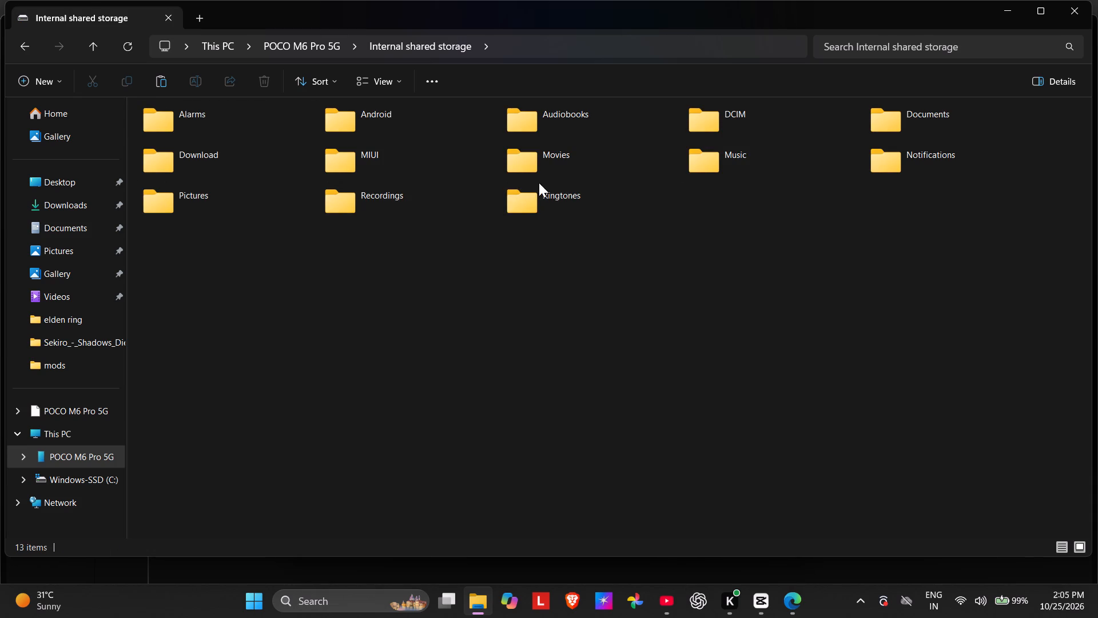
double_click(554, 208)
click(162, 85)
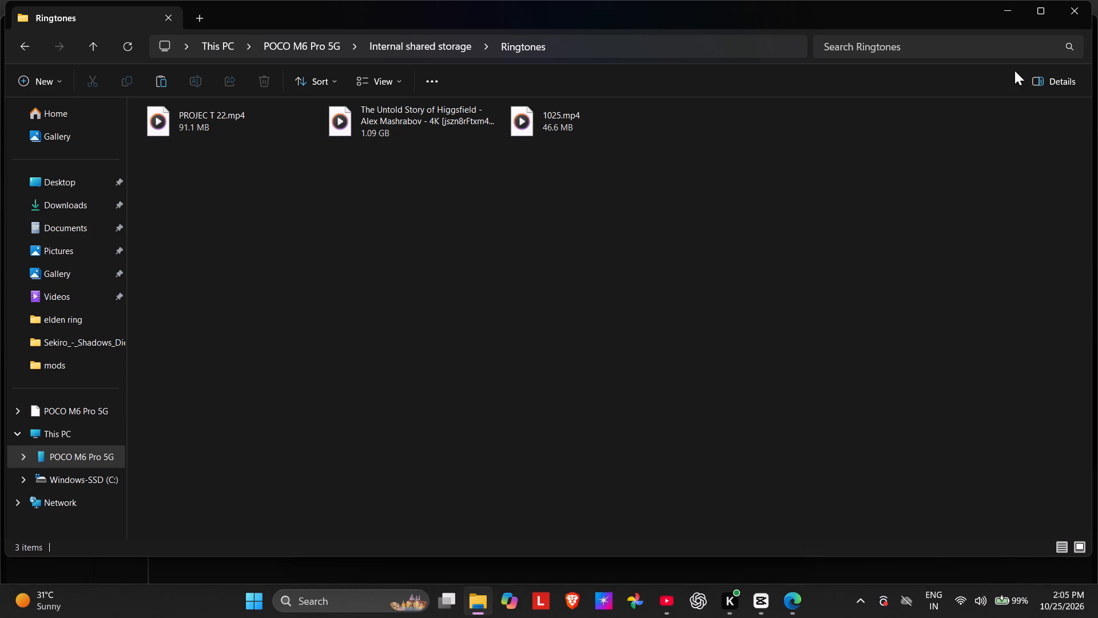
click(1083, 5)
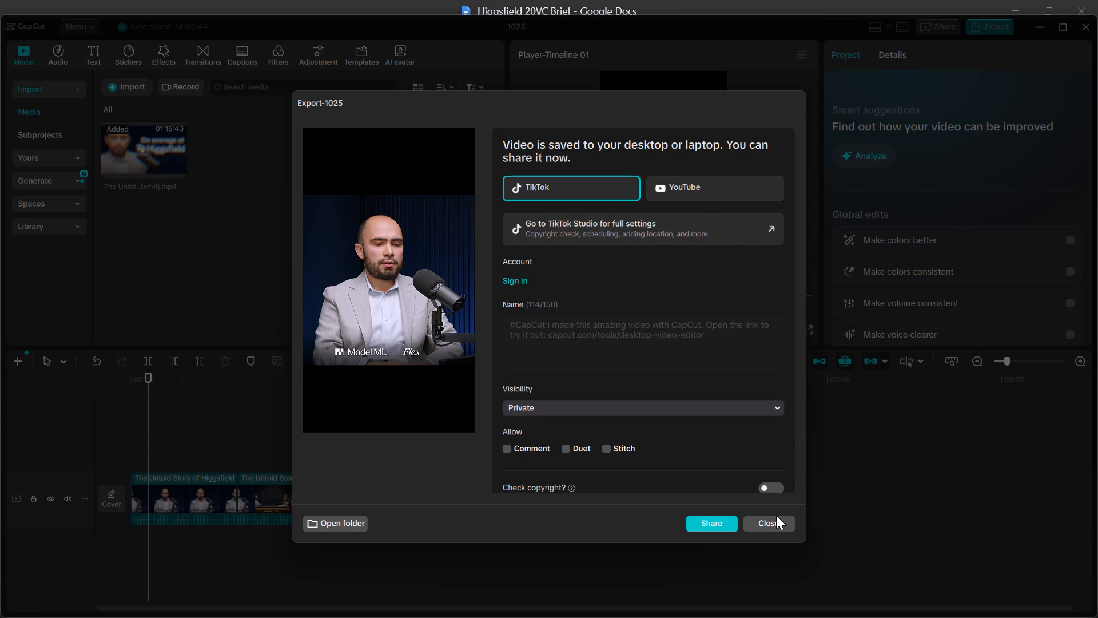
Close the export window, the 1025 project and CapCut to return to the Higgsfield 20VC Brief in the browser.
click(774, 518)
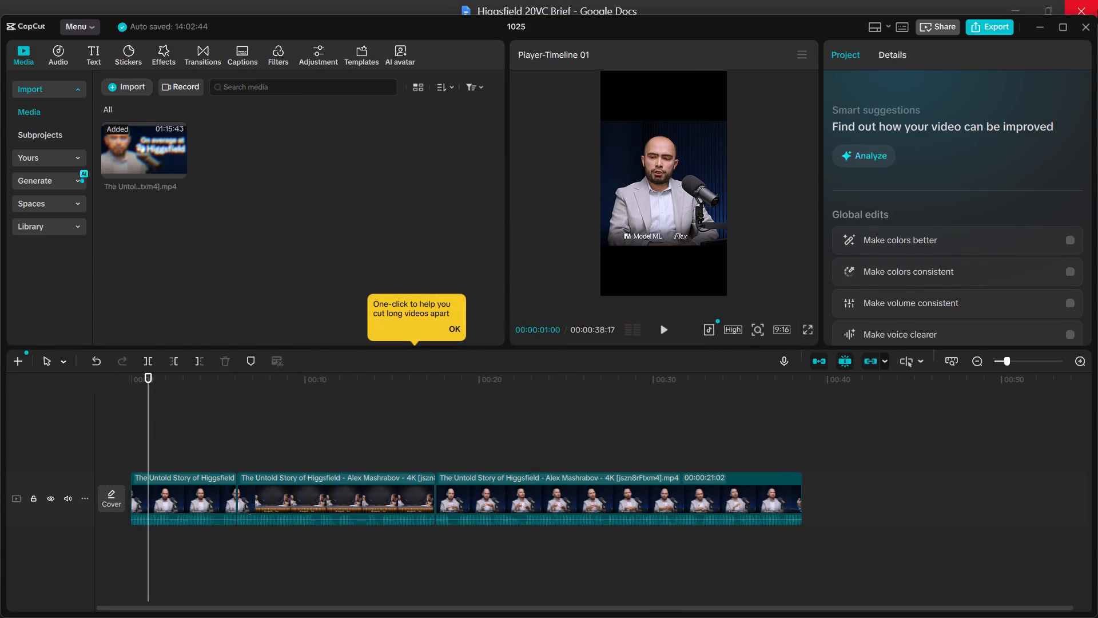
click(1088, 25)
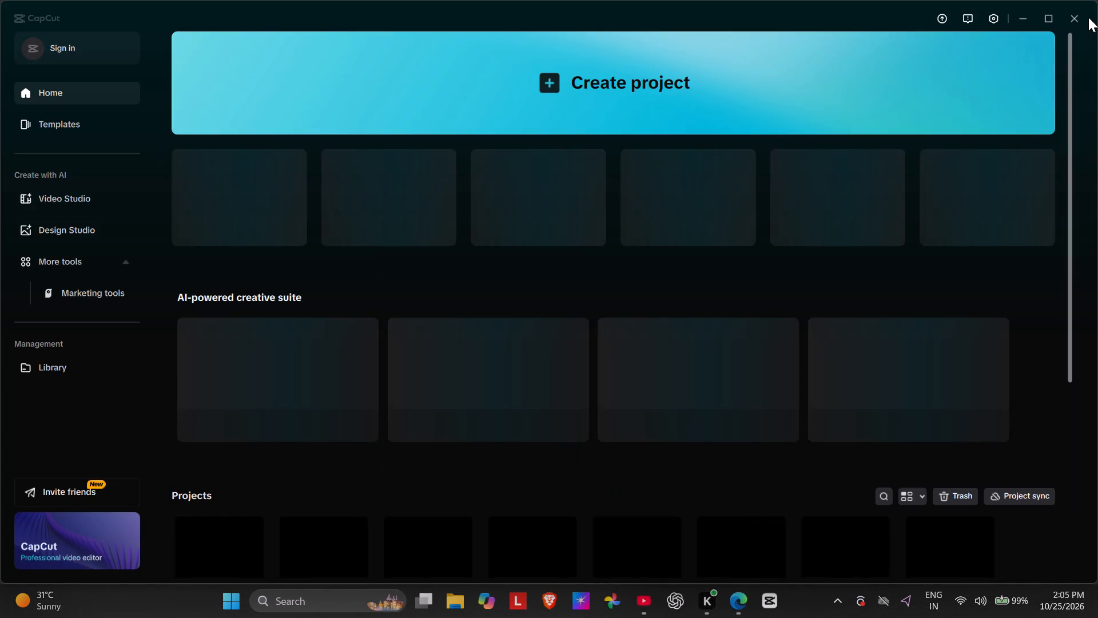
click(1076, 11)
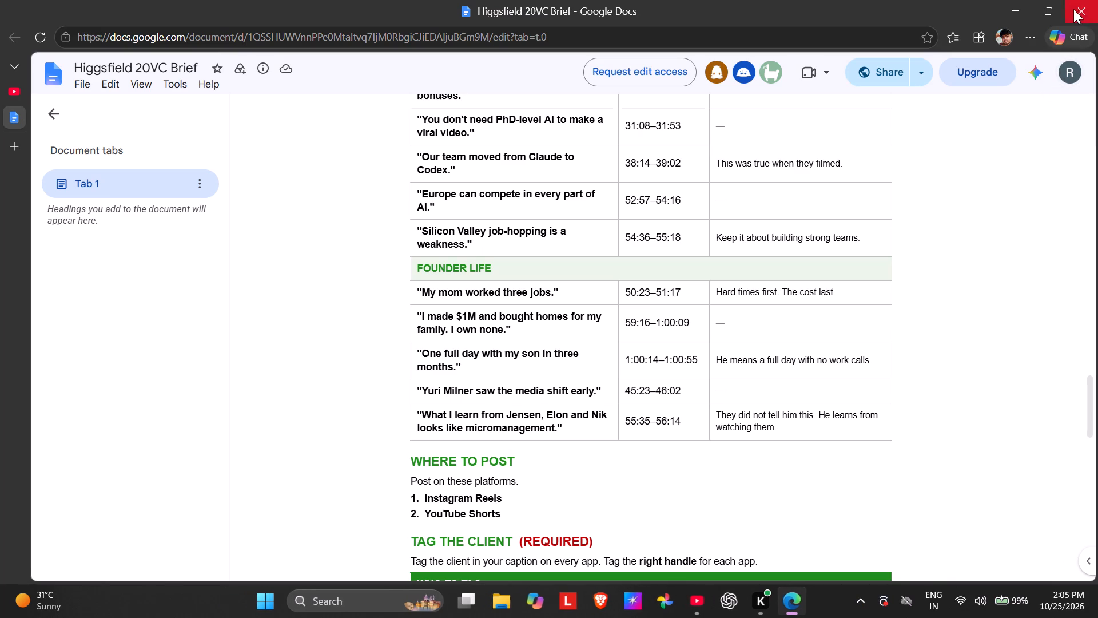
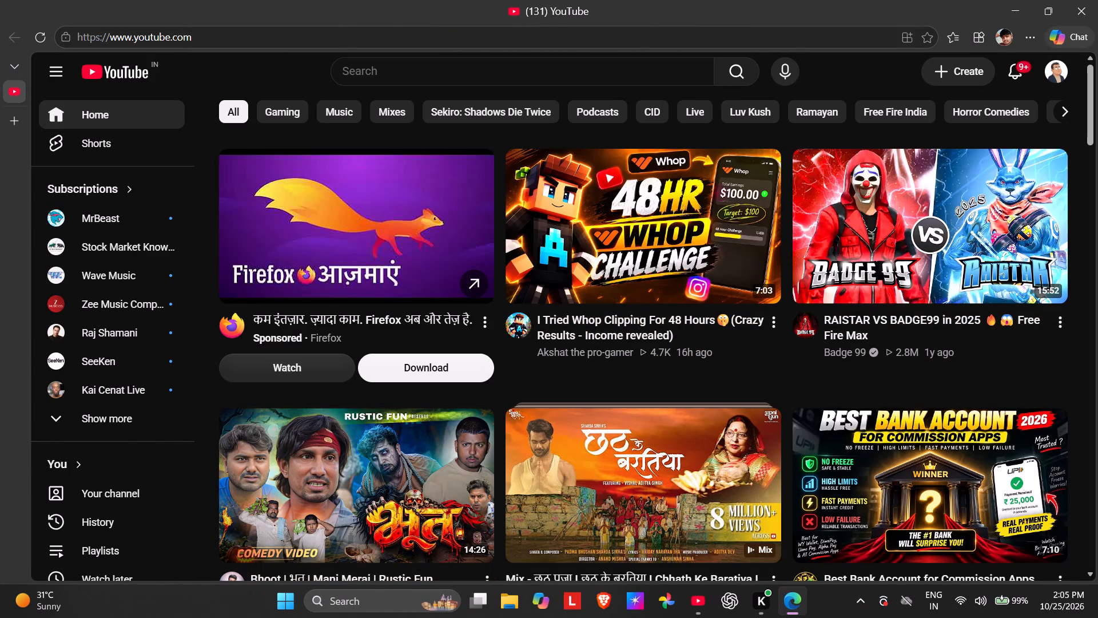
Search the web for content rewards in a new tab and enter the signed-in creator area of contentrewards.com through the account's profile.
click(0, 126)
click(10, 122)
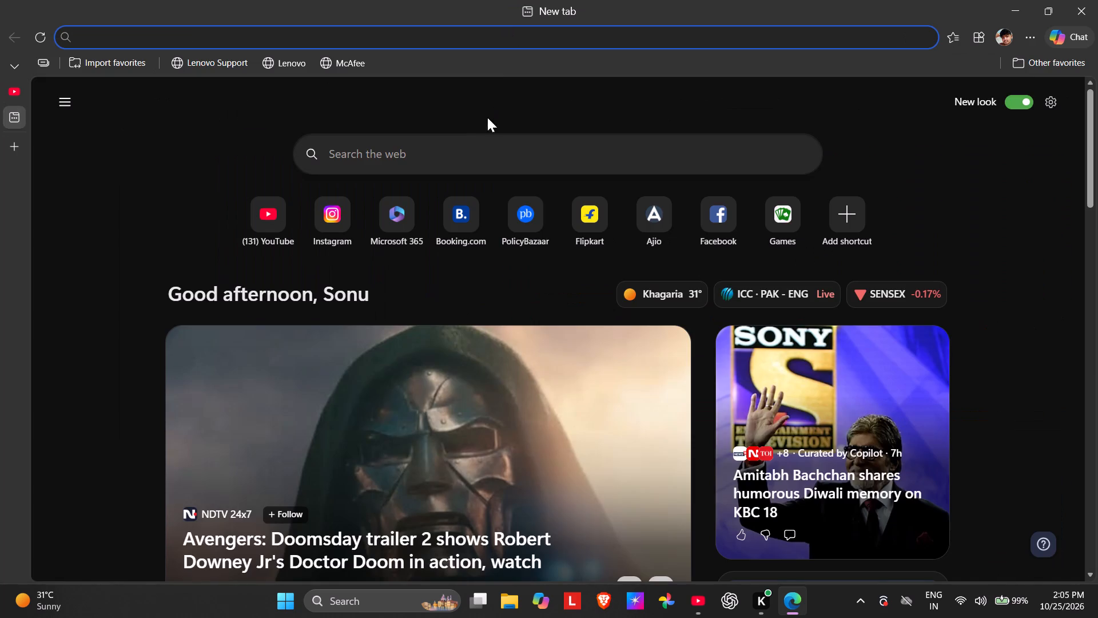
click(468, 146)
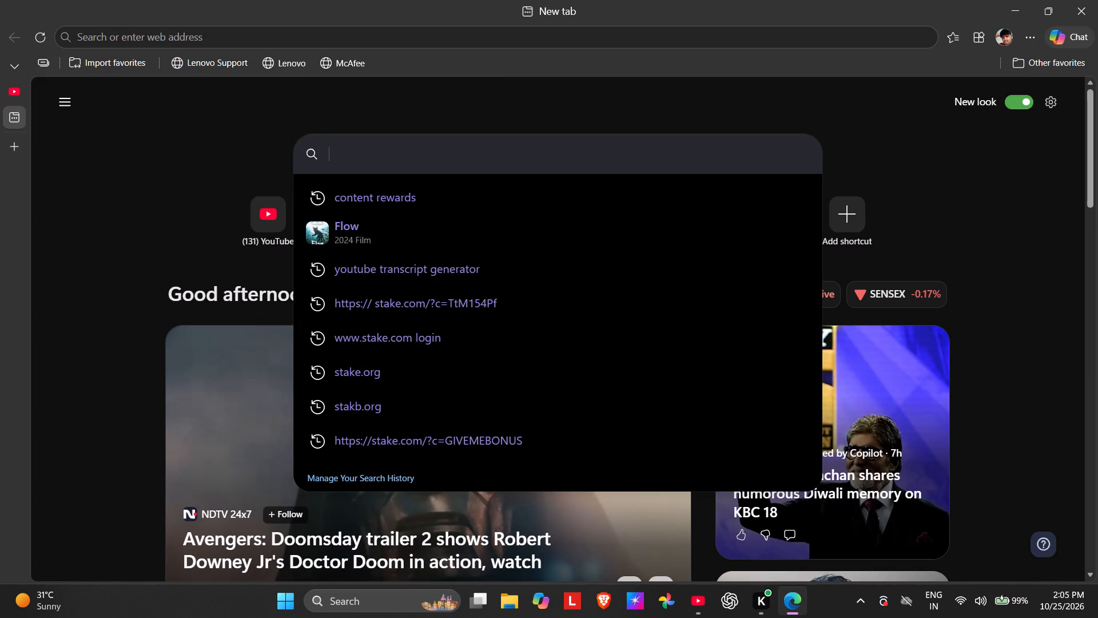
click(423, 191)
scroll(251, 296, down, 3)
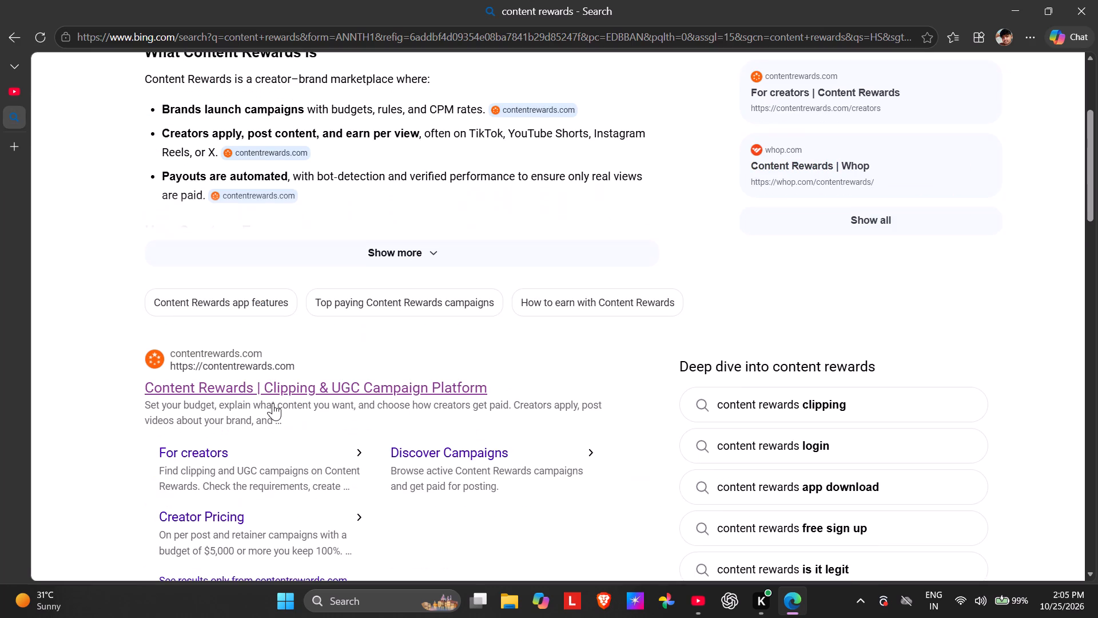
click(236, 370)
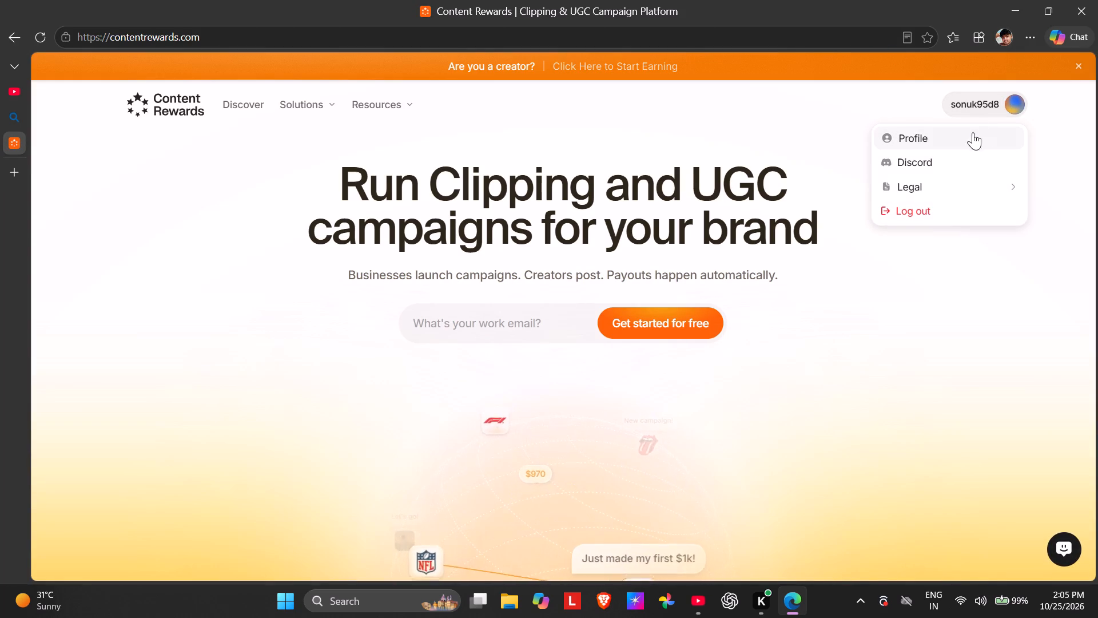
click(922, 149)
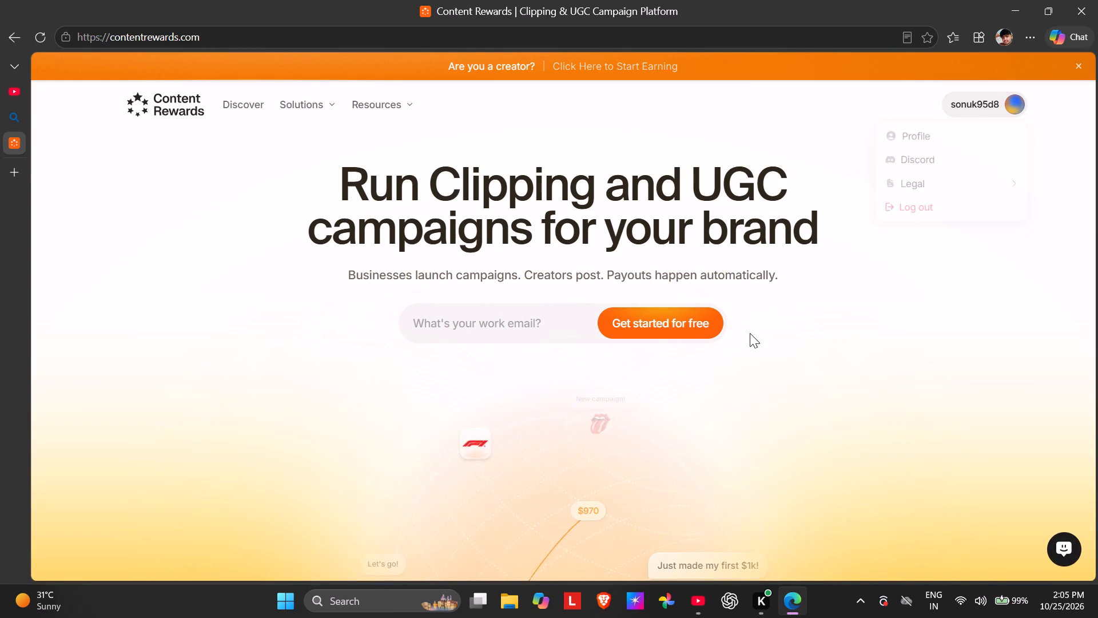
click(921, 148)
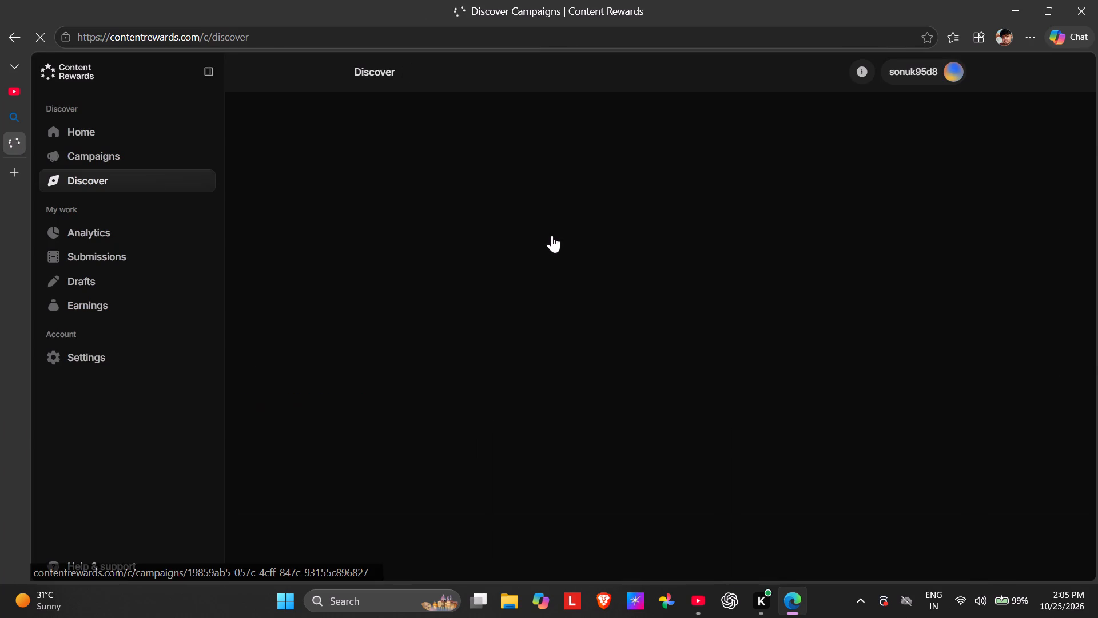
Check the submitted clips on the Submissions page of Content Rewards, and open the Campaigns page.
click(112, 259)
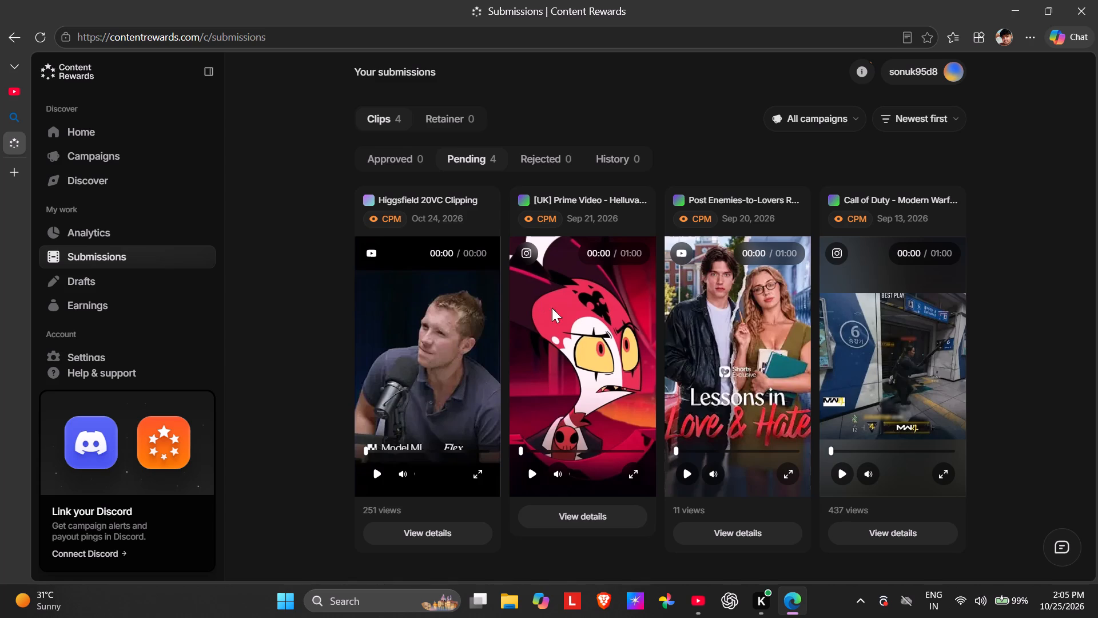
click(101, 149)
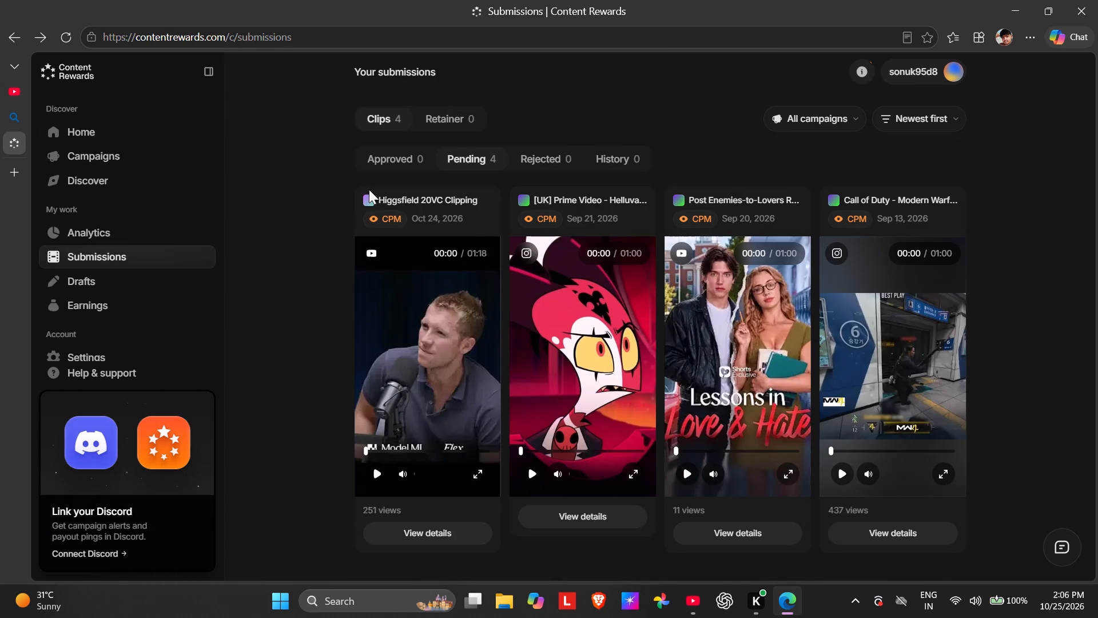
Examine the balance and active campaigns on the Content Rewards home page, and close the browser window.
click(108, 141)
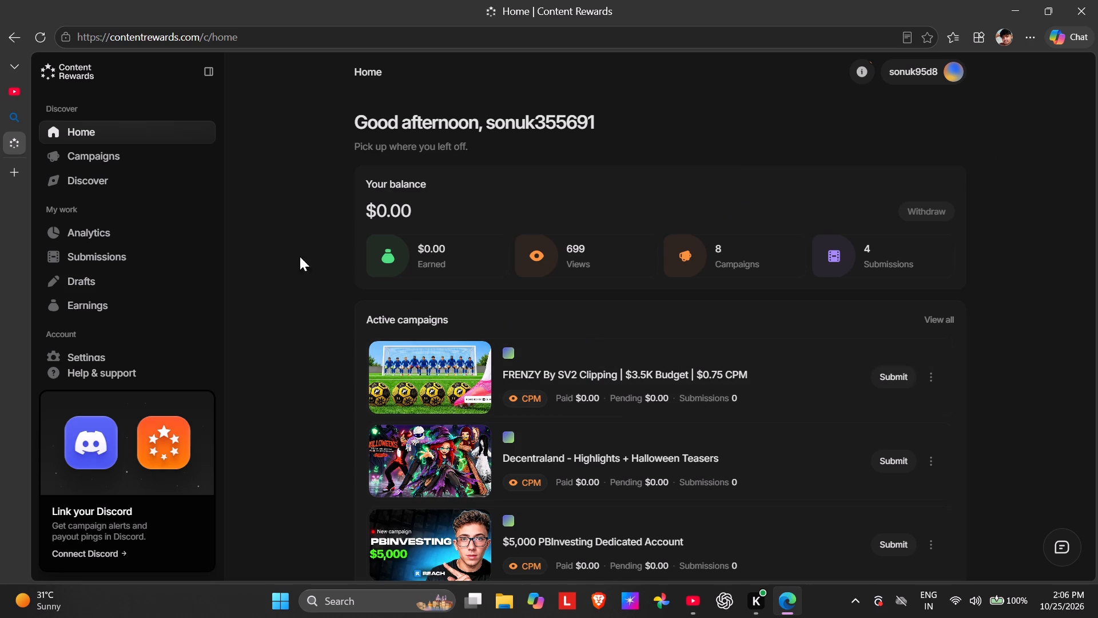
scroll(585, 338, down, 2)
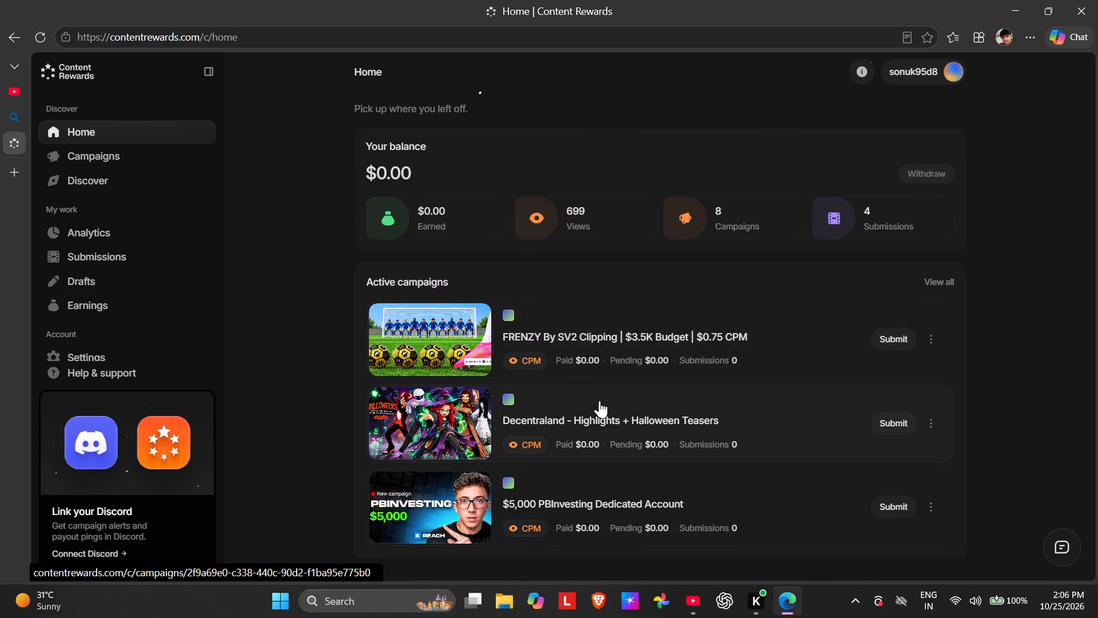
scroll(582, 444, down, 4)
scroll(550, 473, up, 4)
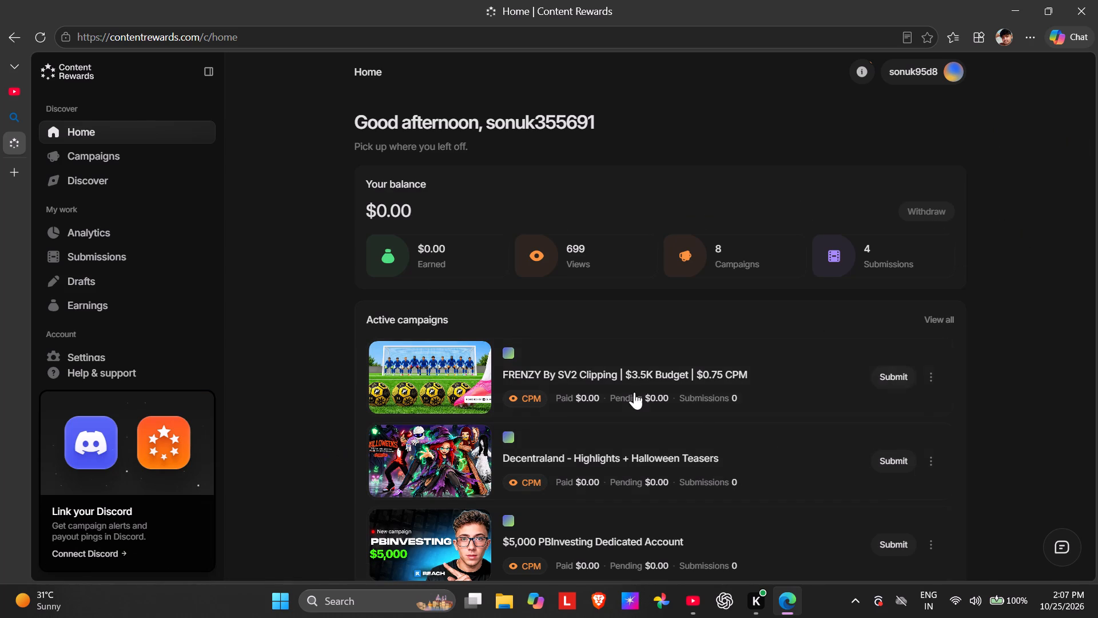
click(1093, 13)
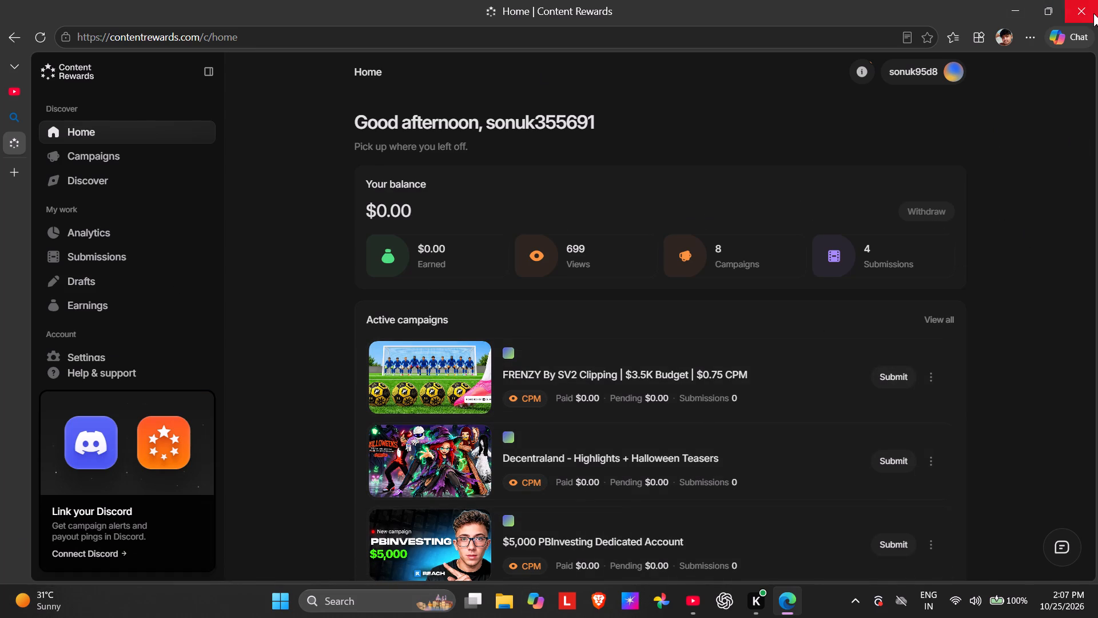